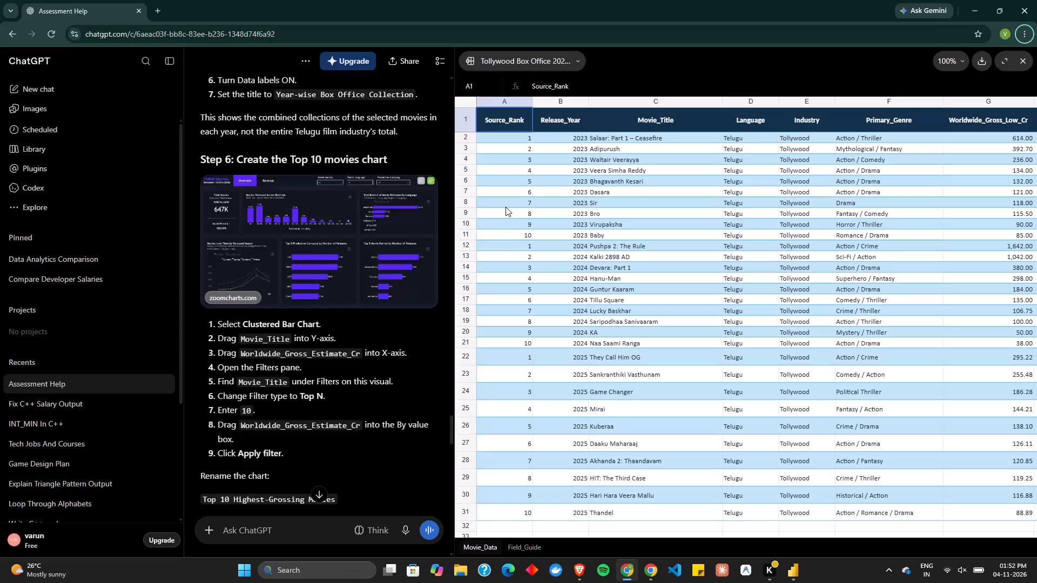
Open YouTube in a new browser tab and start the Brahma Murari Surarchita Lingam - Lingashtakam mix.
{"action": "left_click", "coordinate": [161, 16]}
{"action": "left_click", "coordinate": [161, 16]}
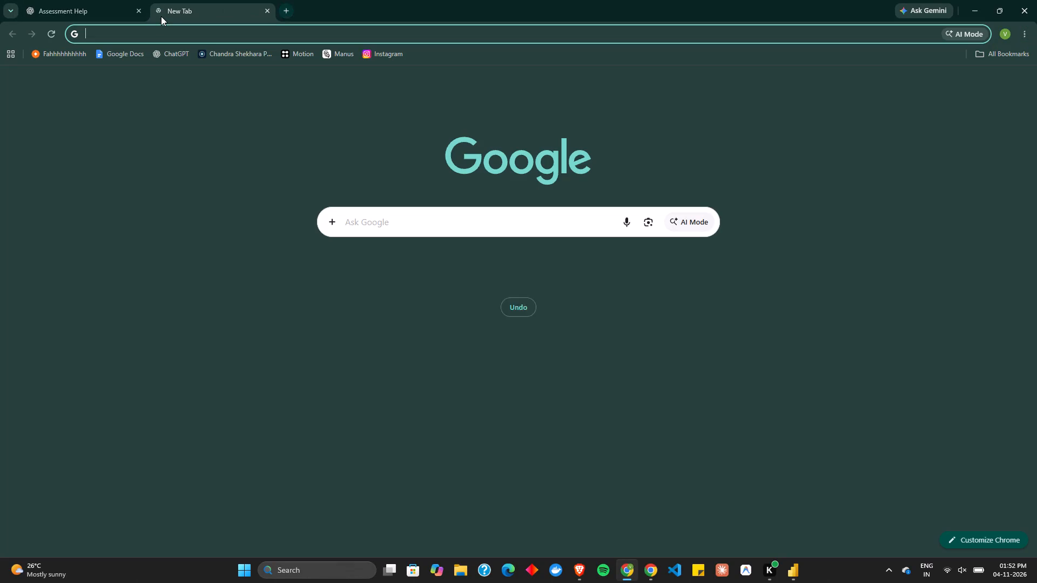
{"action": "double_click", "coordinate": [422, 328]}
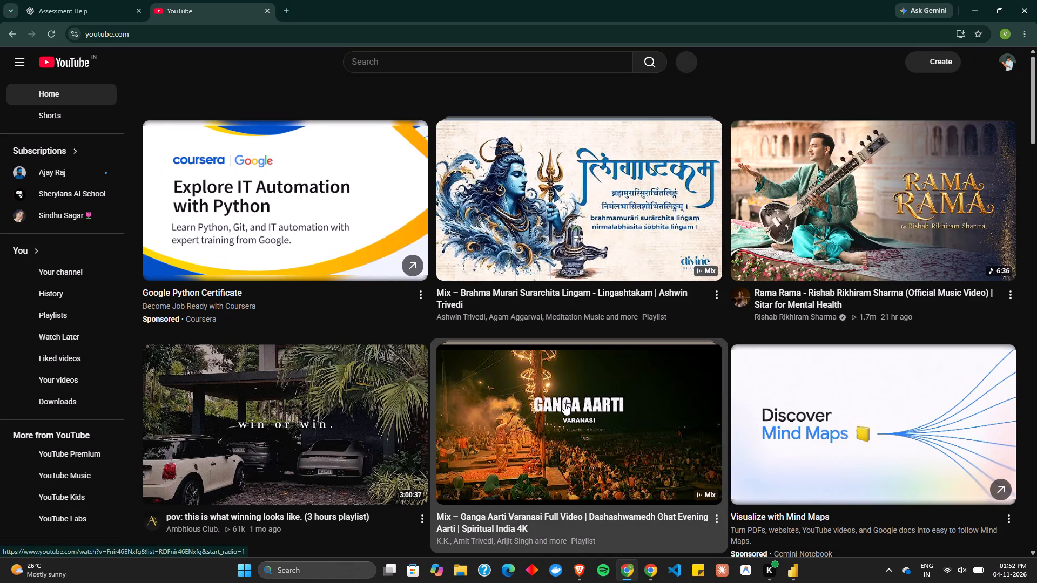
{"action": "left_click", "coordinate": [602, 195]}
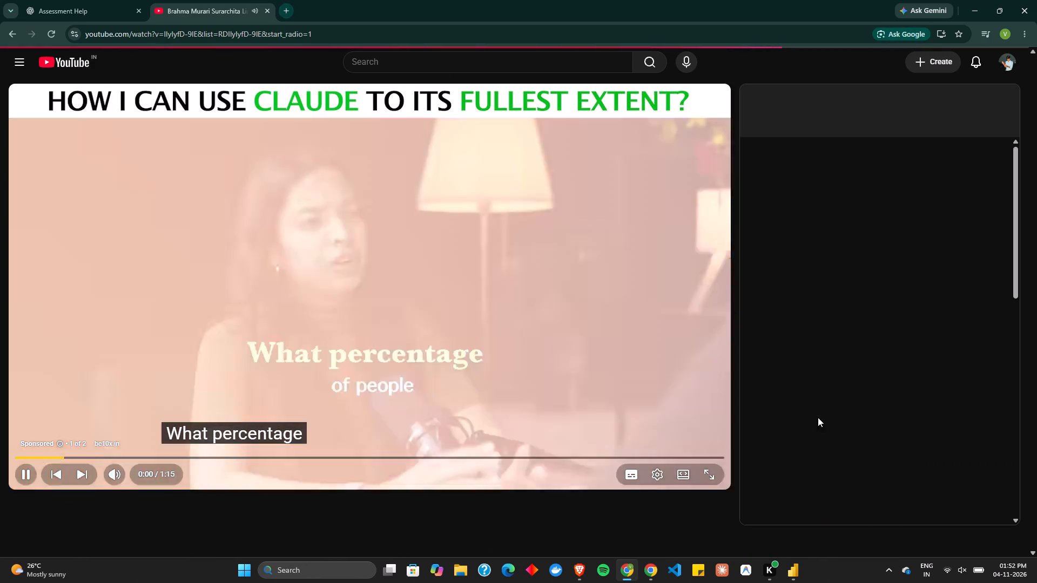
Unmute the computer's sound and skip the advertisement before the music video.
{"action": "left_click", "coordinate": [968, 580]}
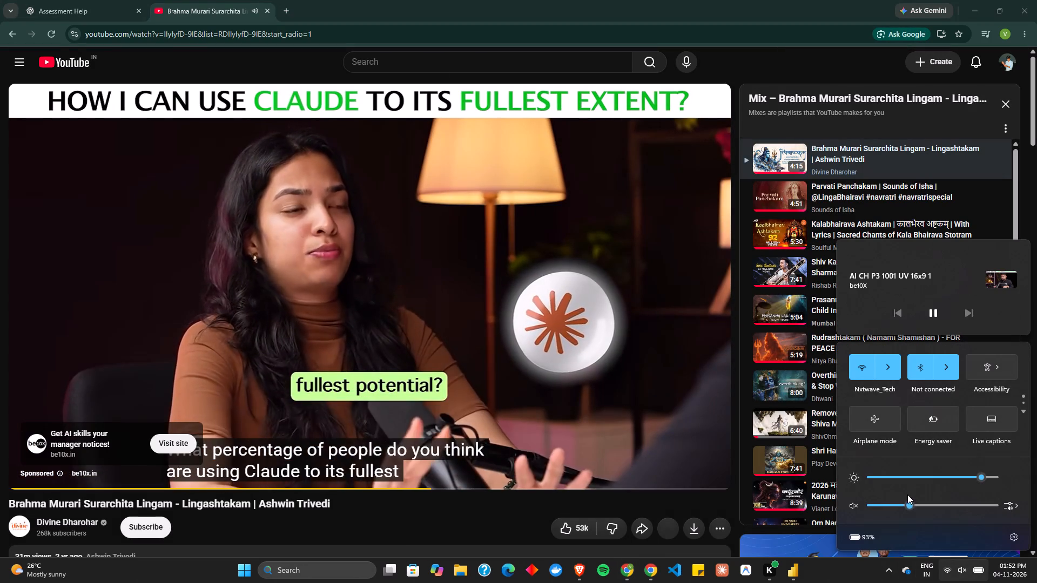
{"action": "left_click", "coordinate": [856, 506]}
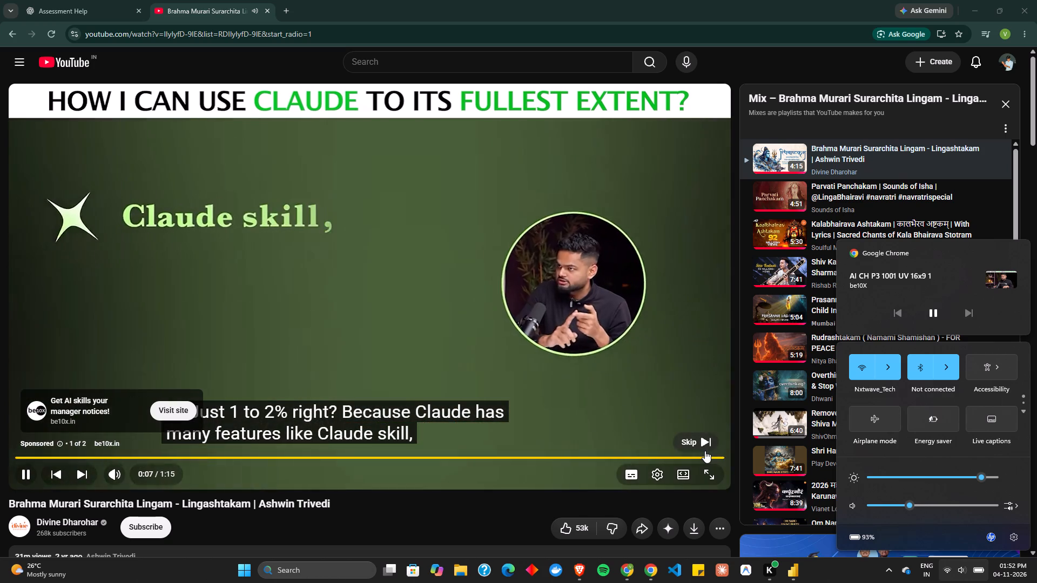
{"action": "left_click", "coordinate": [686, 437]}
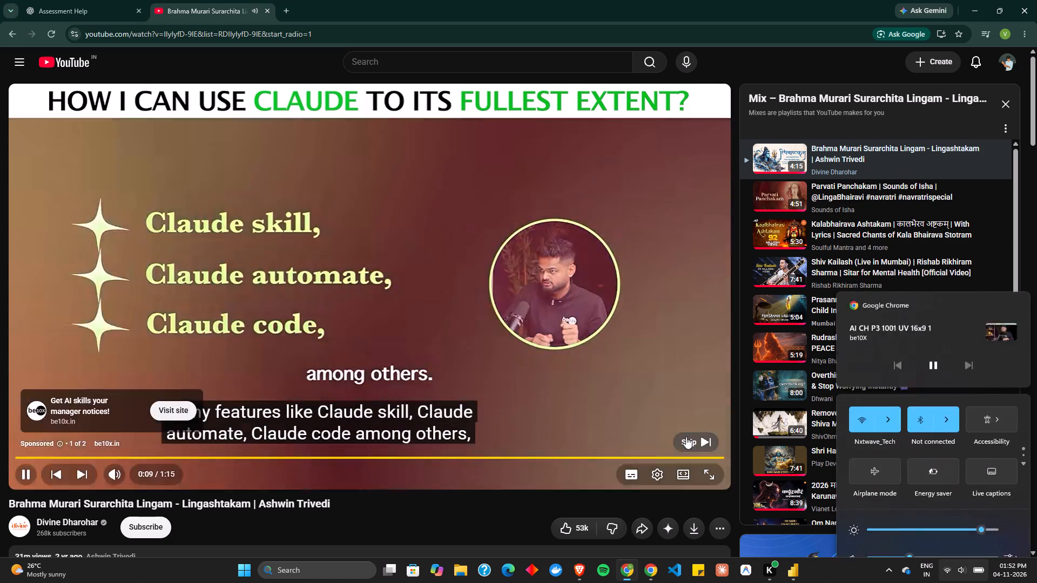
Switch to Power BI Desktop with the Tollywood Box Office dashboard page.
{"action": "left_click", "coordinate": [790, 574]}
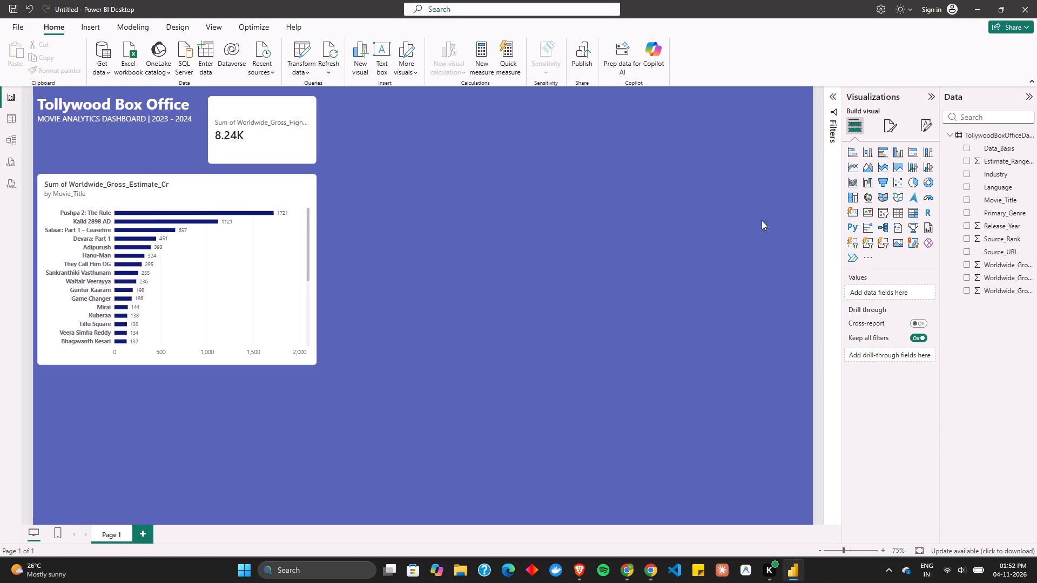
{"action": "scroll", "coordinate": [666, 253], "scroll_direction": "down", "scroll_amount": 1}
{"action": "scroll", "coordinate": [666, 253], "scroll_direction": "up", "scroll_amount": 2}
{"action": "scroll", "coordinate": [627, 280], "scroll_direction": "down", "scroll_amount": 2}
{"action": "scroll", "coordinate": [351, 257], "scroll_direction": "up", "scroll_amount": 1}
Nudge the Worldwide Gross KPI card up slightly so its top edge lines up with the title text box.
{"action": "left_click", "coordinate": [254, 135]}
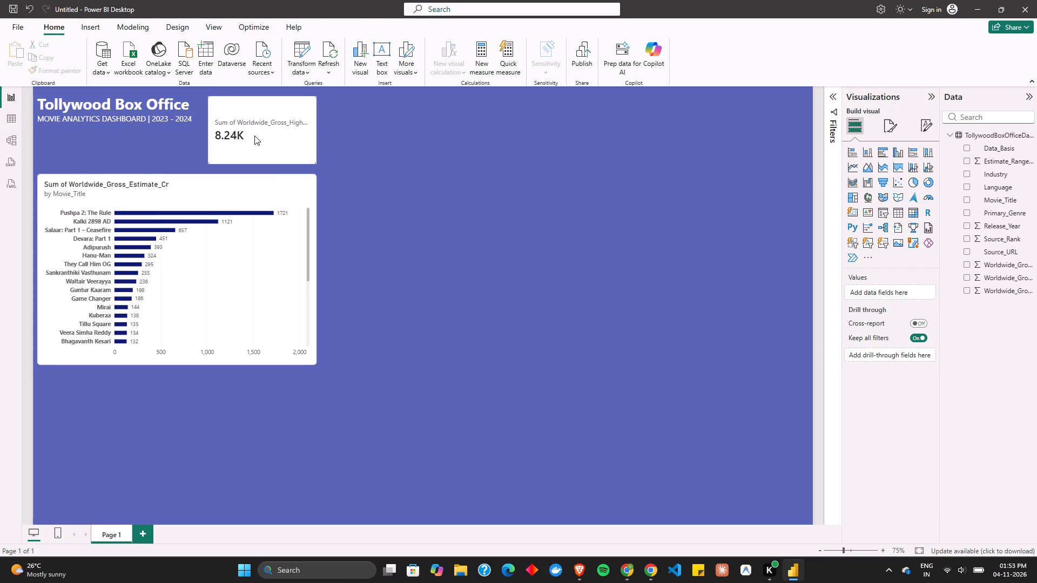
{"action": "left_click", "coordinate": [254, 135]}
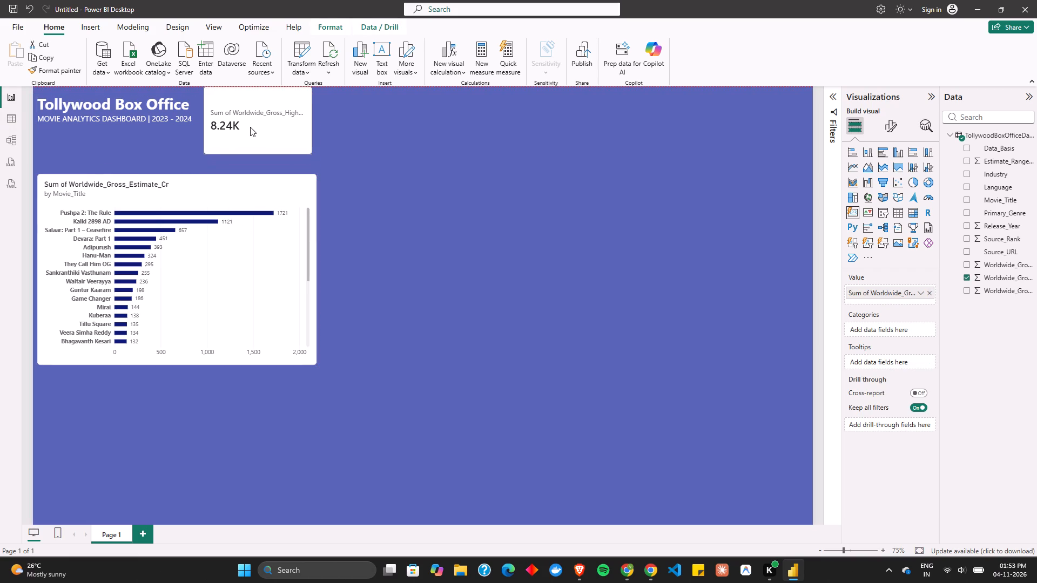
{"action": "left_click", "coordinate": [147, 139]}
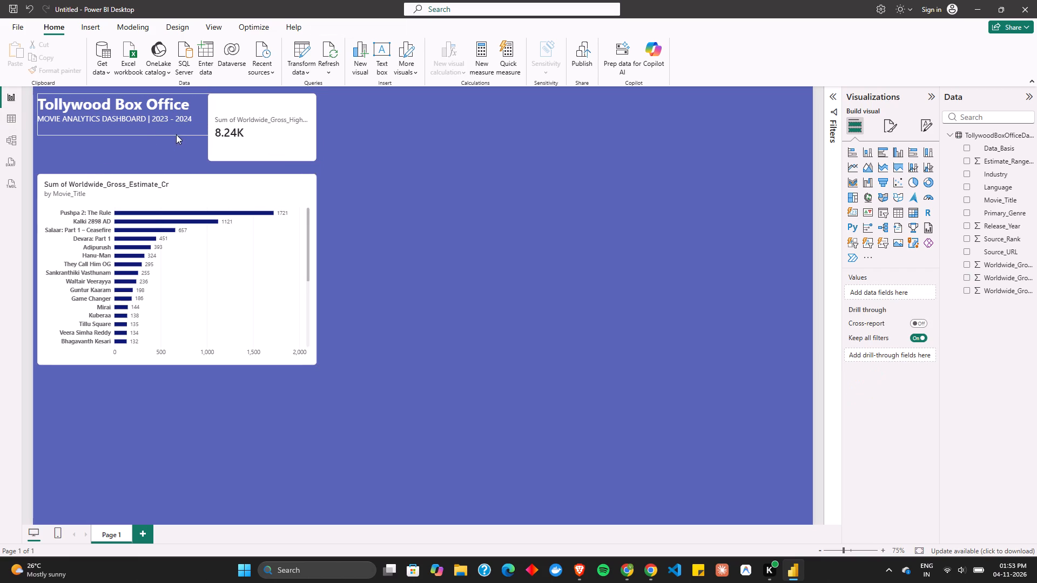
Narrow the Tollywood Box Office title text box to end just past its subtitle, clear of the KPI card.
{"action": "left_click", "coordinate": [178, 128]}
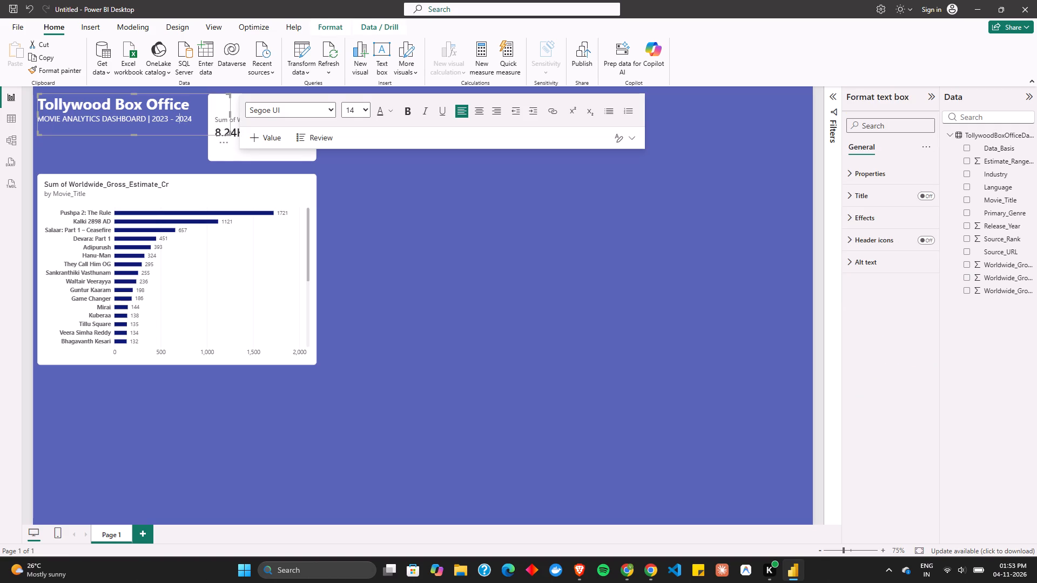
{"action": "left_click_drag", "start_coordinate": [230, 112], "coordinate": [198, 111]}
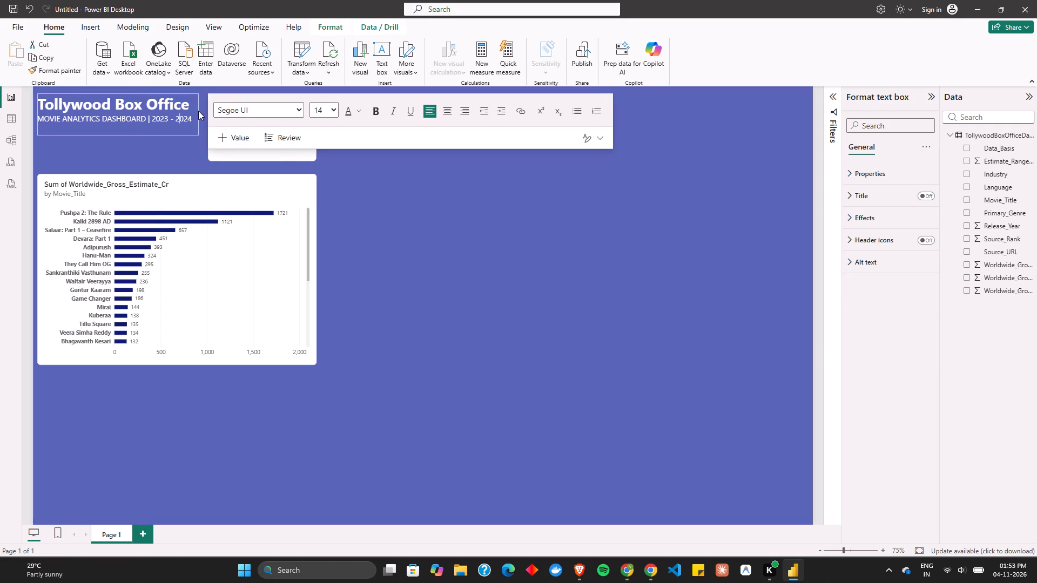
{"action": "left_click_drag", "start_coordinate": [198, 111], "coordinate": [194, 111]}
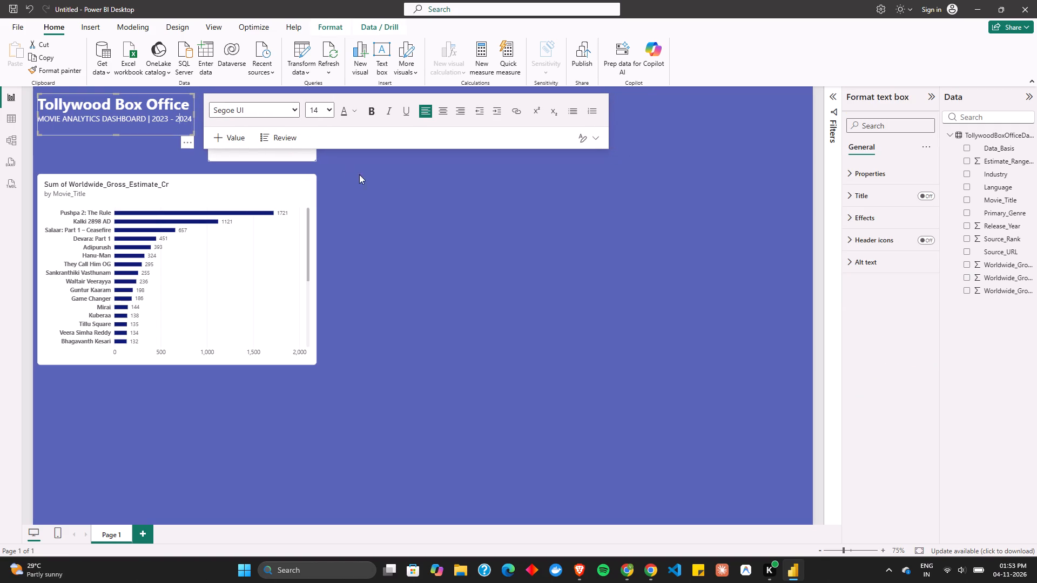
{"action": "left_click", "coordinate": [425, 200]}
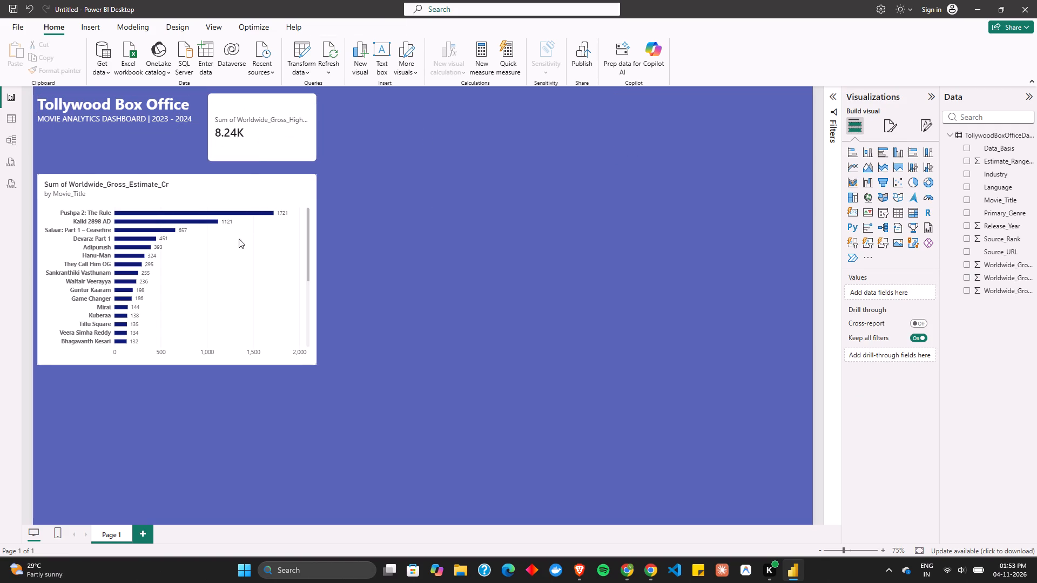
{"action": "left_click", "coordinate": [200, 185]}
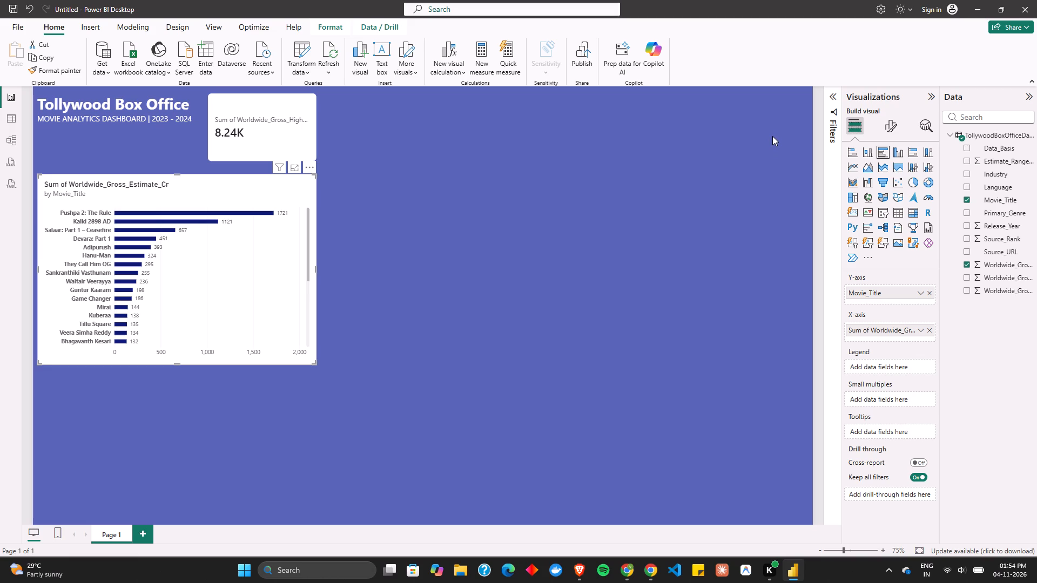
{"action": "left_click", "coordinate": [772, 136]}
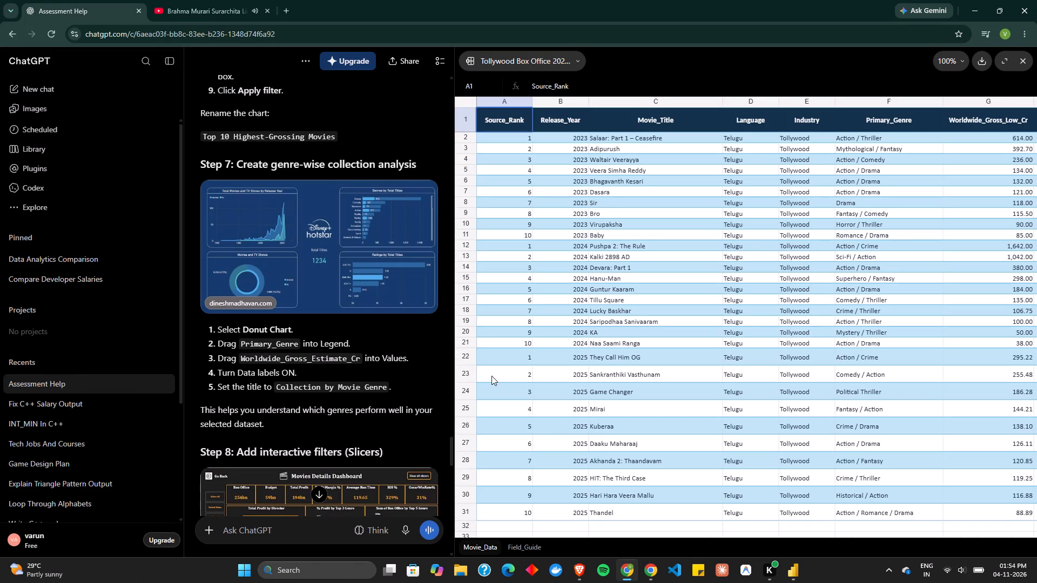
{"action": "key", "text": "alt+Tab"}
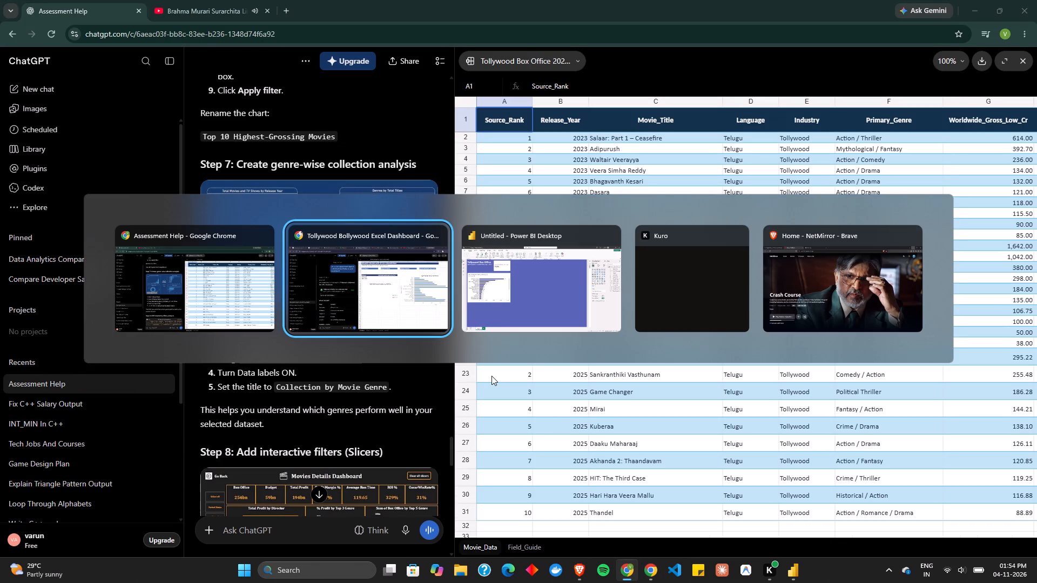
{"action": "key", "text": "alt+Tab"}
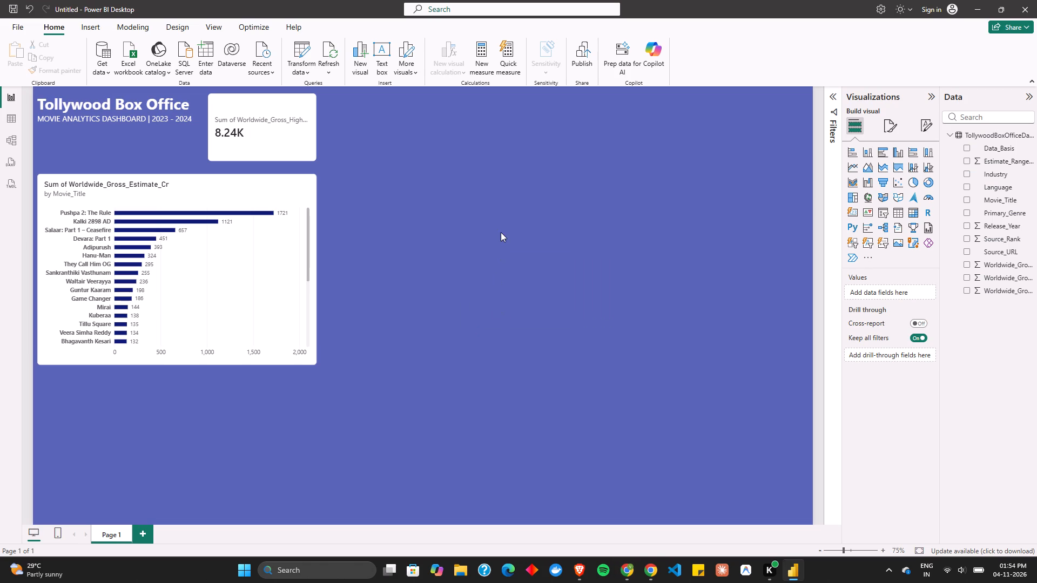
{"action": "left_click", "coordinate": [927, 180]}
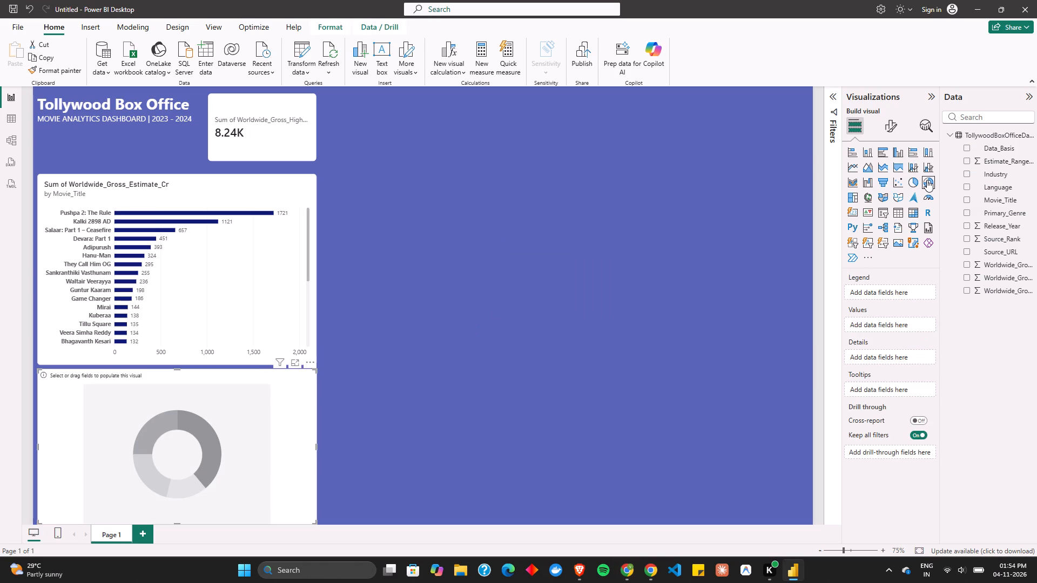
{"action": "left_click_drag", "start_coordinate": [271, 417], "coordinate": [592, 199]}
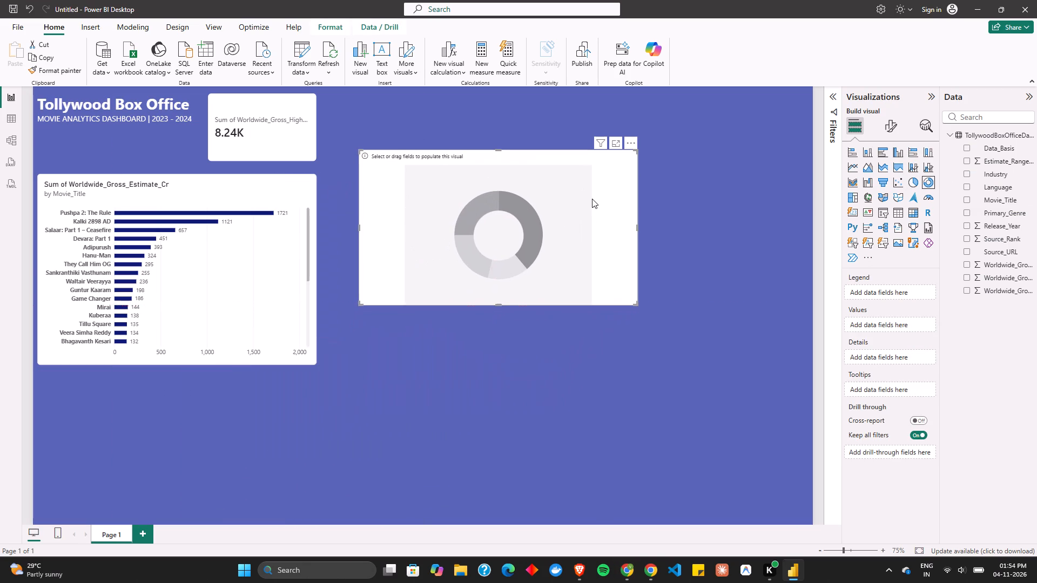
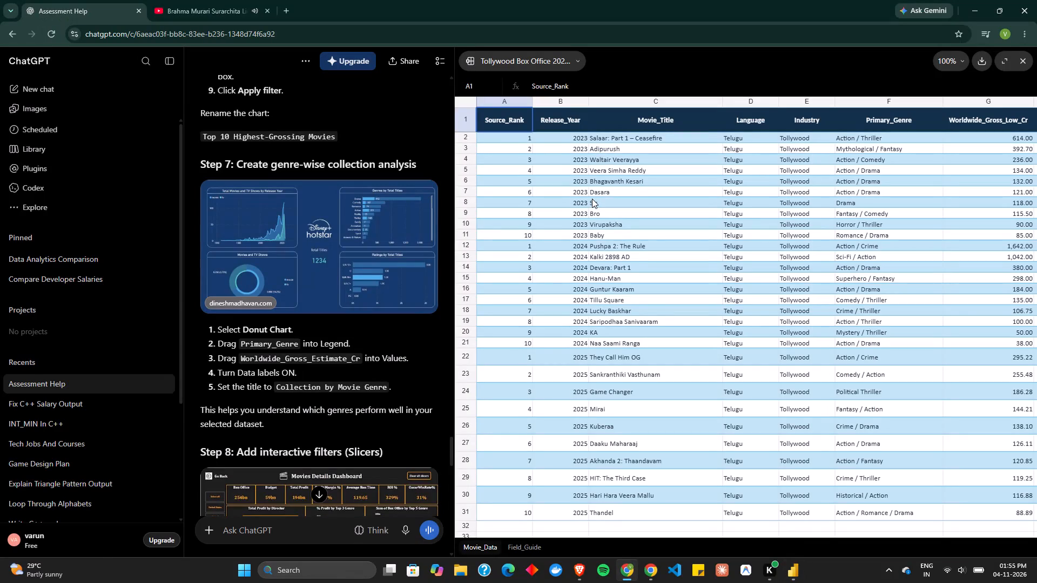
In Power BI Desktop, assign Primary_Genre to the donut chart's legend and Worldwide_Gross_Estimate_Cr to its values, checking the ChatGPT guide.
{"action": "key", "text": "alt+Tab"}
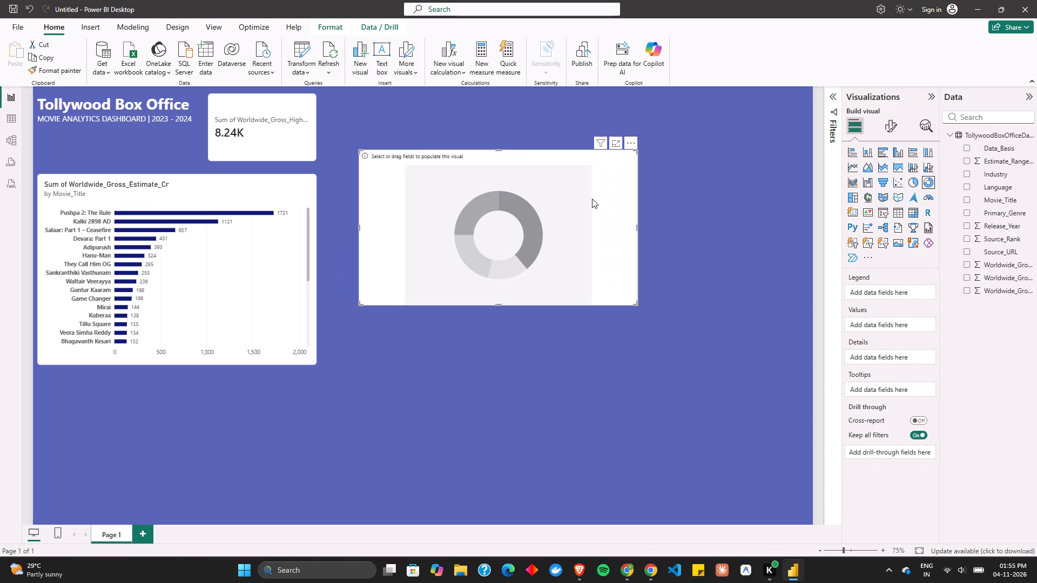
{"action": "left_click", "coordinate": [521, 225]}
{"action": "left_click_drag", "start_coordinate": [1007, 213], "coordinate": [904, 359]}
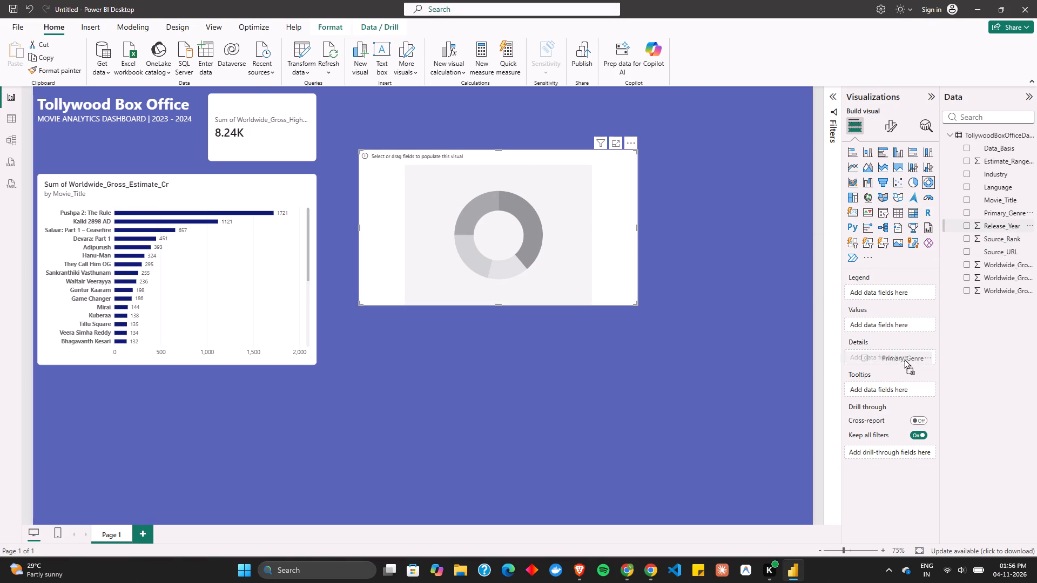
{"action": "left_click_drag", "start_coordinate": [904, 359], "coordinate": [907, 292]}
{"action": "key", "text": "alt+Tab"}
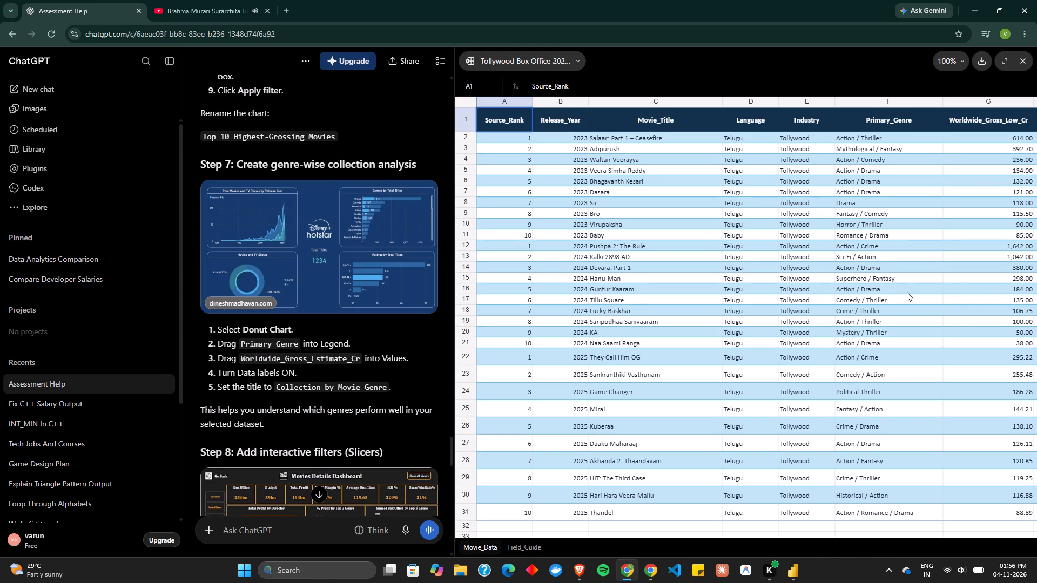
{"action": "key", "text": "alt+Tab"}
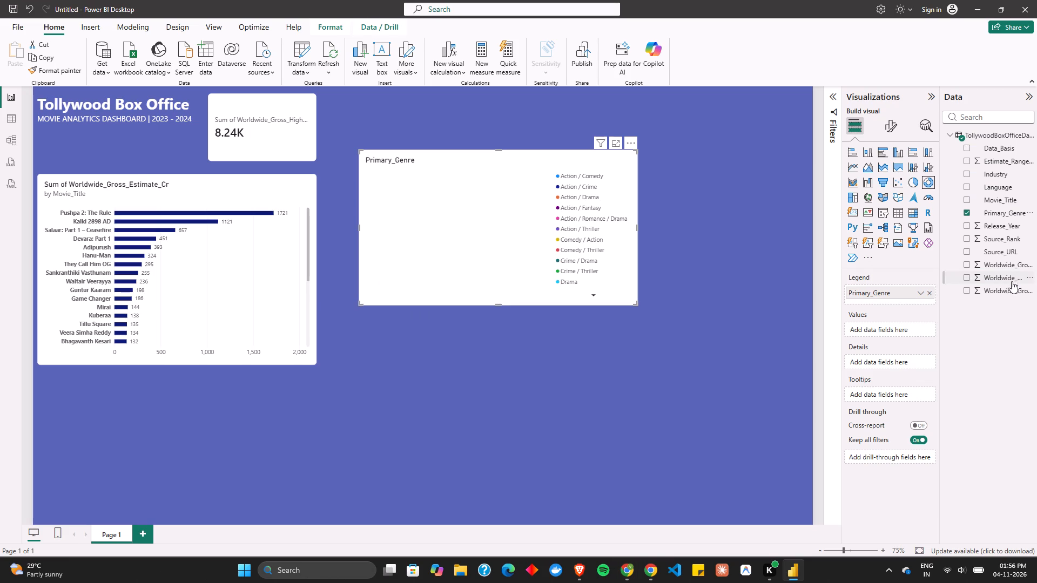
{"action": "left_click_drag", "start_coordinate": [1001, 261], "coordinate": [921, 327]}
{"action": "left_click_drag", "start_coordinate": [921, 327], "coordinate": [900, 329]}
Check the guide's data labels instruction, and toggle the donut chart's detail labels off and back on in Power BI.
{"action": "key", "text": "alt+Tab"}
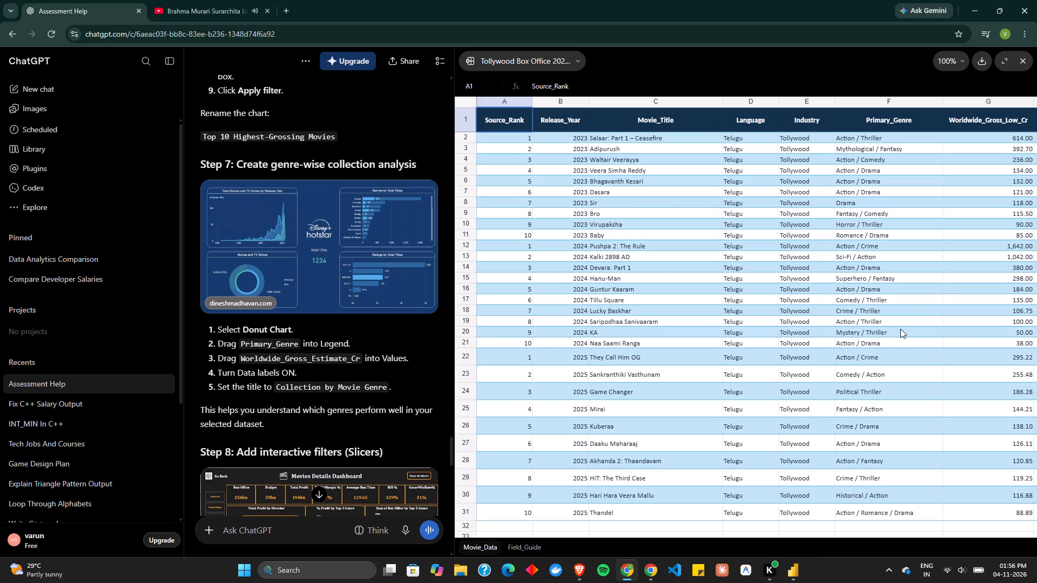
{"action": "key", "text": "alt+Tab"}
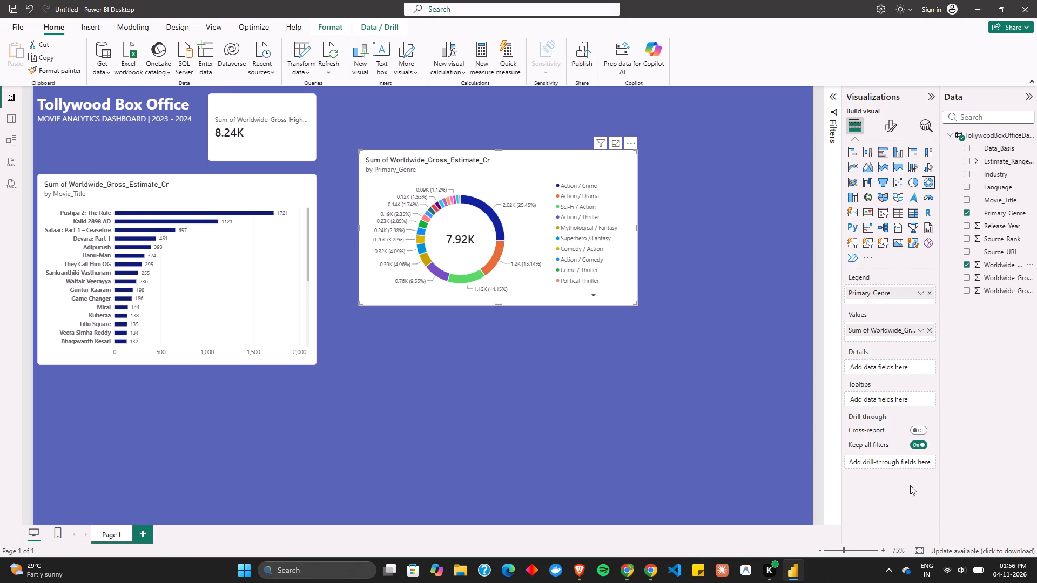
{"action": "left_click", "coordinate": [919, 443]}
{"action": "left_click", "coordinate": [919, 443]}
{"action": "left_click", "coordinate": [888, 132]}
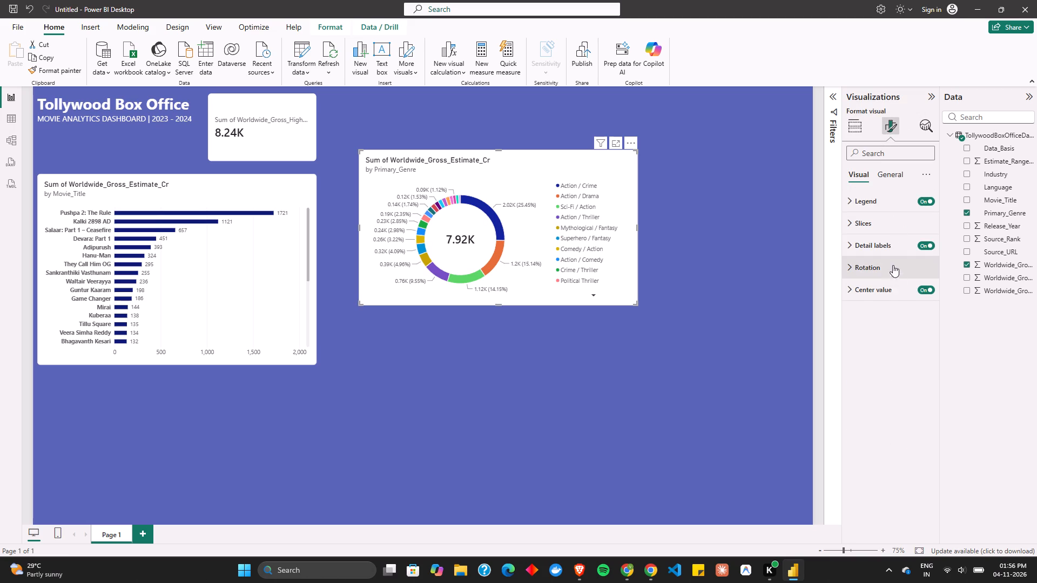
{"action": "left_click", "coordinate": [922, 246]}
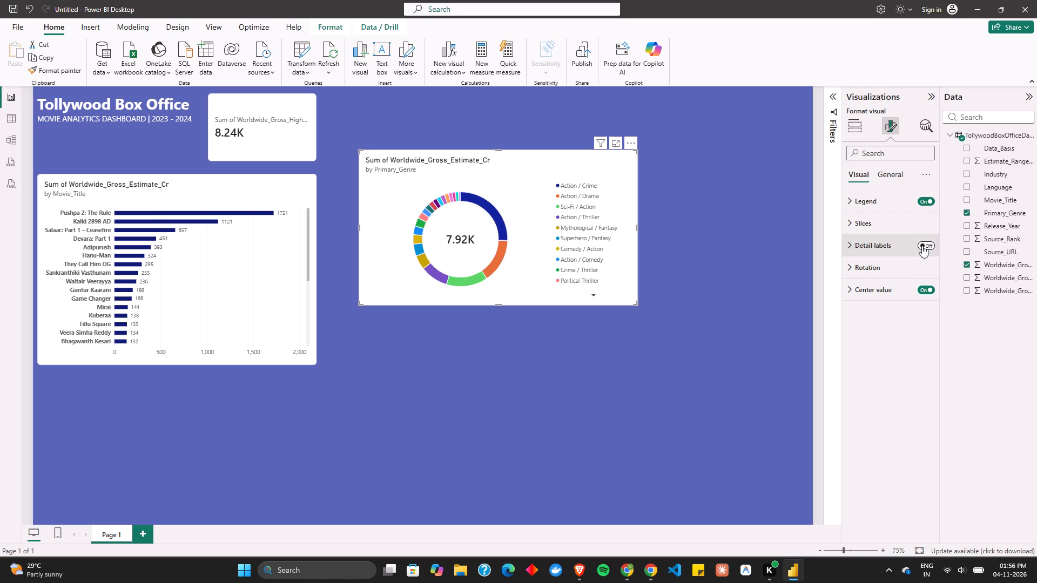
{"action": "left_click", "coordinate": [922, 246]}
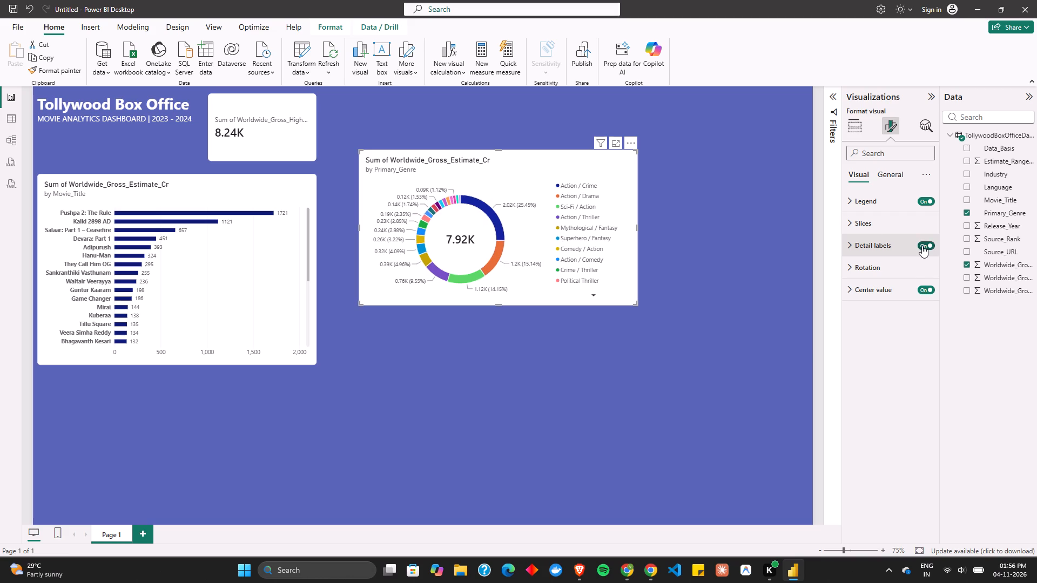
Enlarge the donut chart downward and slightly wider, so its bottom edge ends just above the bar chart's bottom edge.
{"action": "left_click_drag", "start_coordinate": [636, 304], "coordinate": [641, 358]}
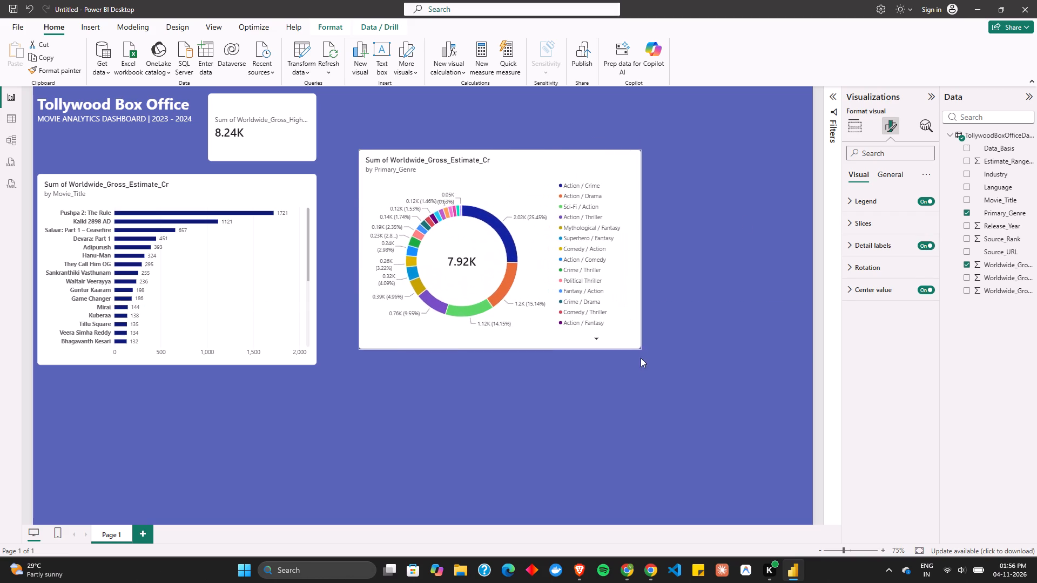
{"action": "left_click_drag", "start_coordinate": [641, 358], "coordinate": [650, 356]}
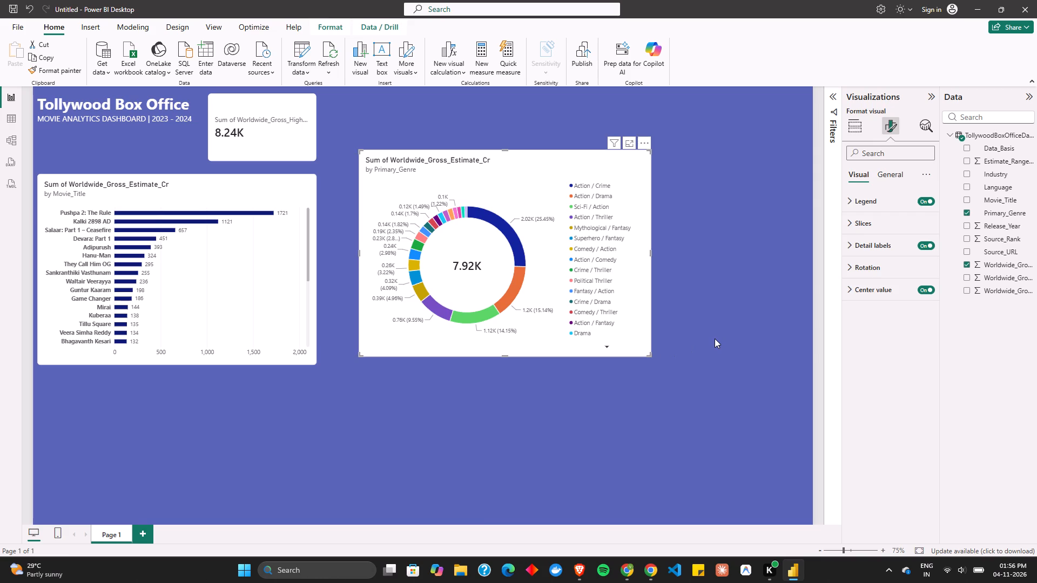
{"action": "left_click", "coordinate": [715, 338]}
Read the chart title instruction in the ChatGPT guide in Chrome, and page through the donut chart's legend entries in Power BI.
{"action": "key", "text": "alt+Tab"}
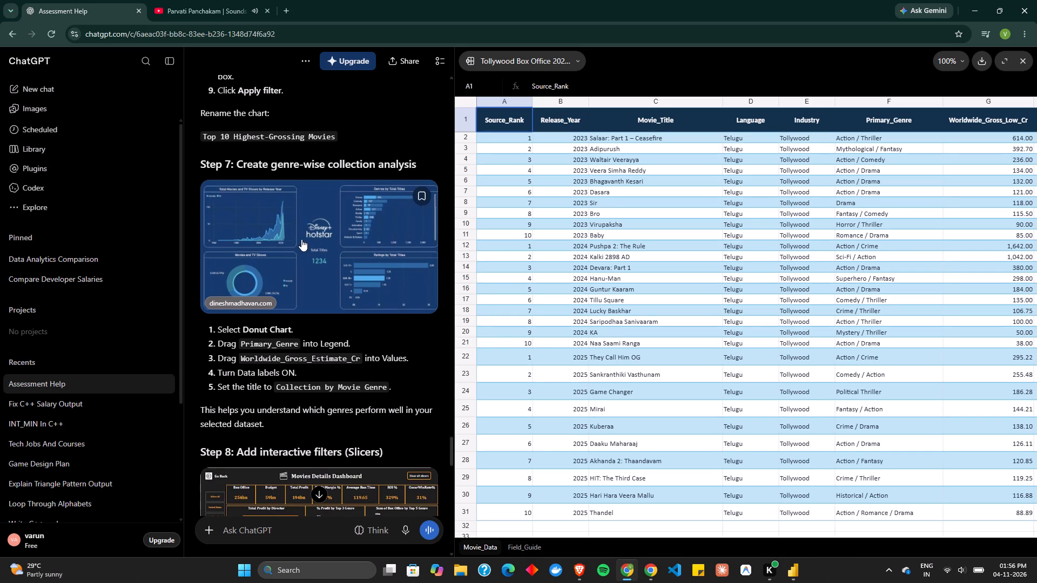
{"action": "scroll", "coordinate": [327, 361], "scroll_direction": "down", "scroll_amount": 1}
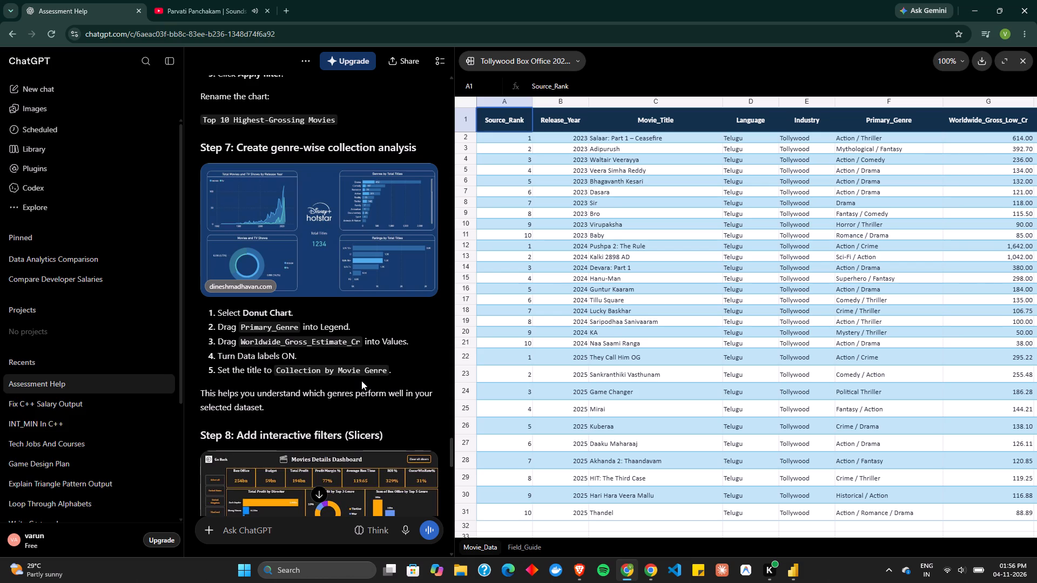
{"action": "key", "text": "alt+Tab"}
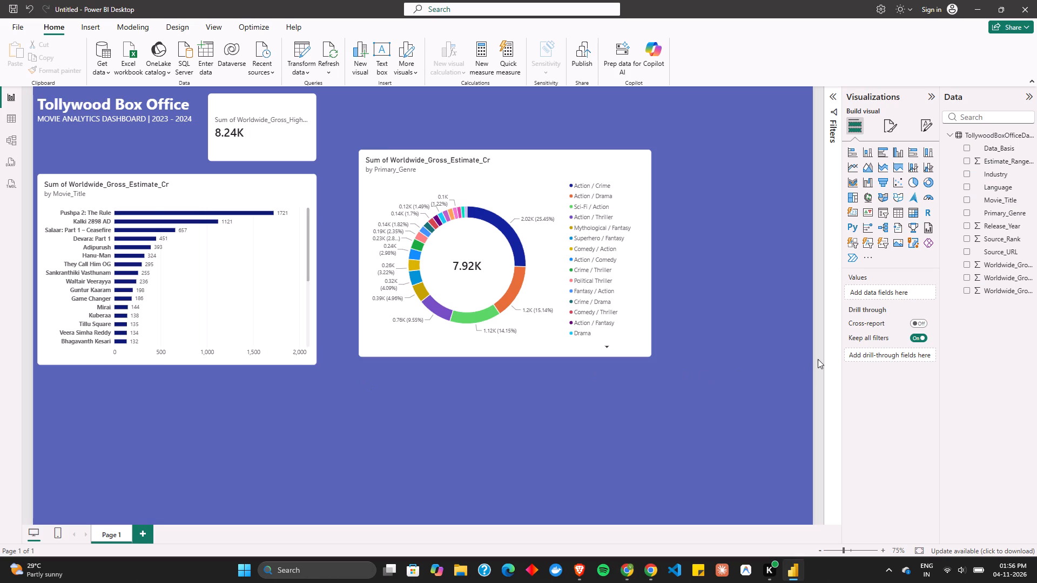
{"action": "left_click", "coordinate": [886, 135]}
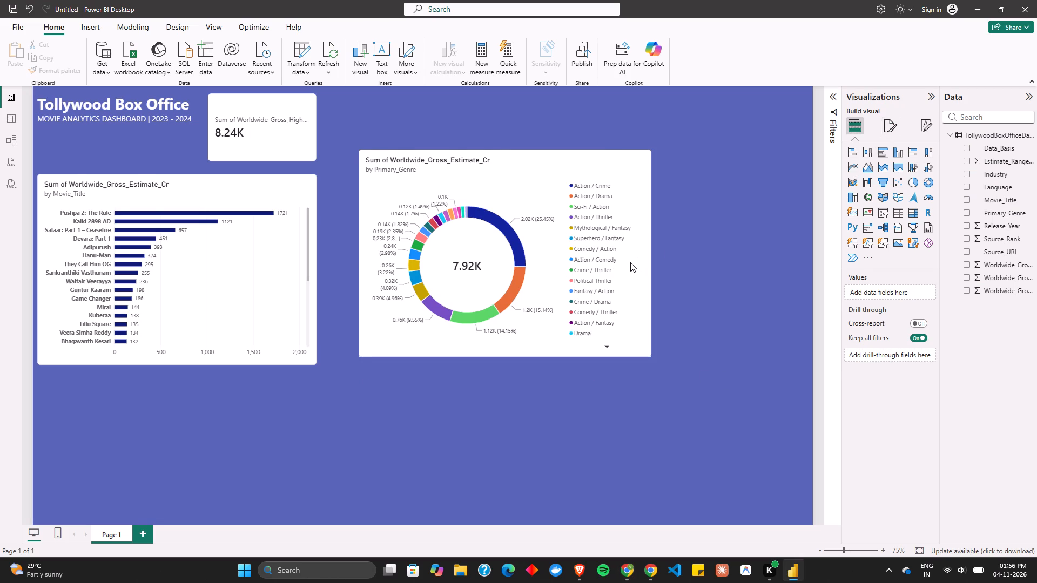
{"action": "left_click", "coordinate": [630, 262]}
{"action": "left_click", "coordinate": [560, 271]}
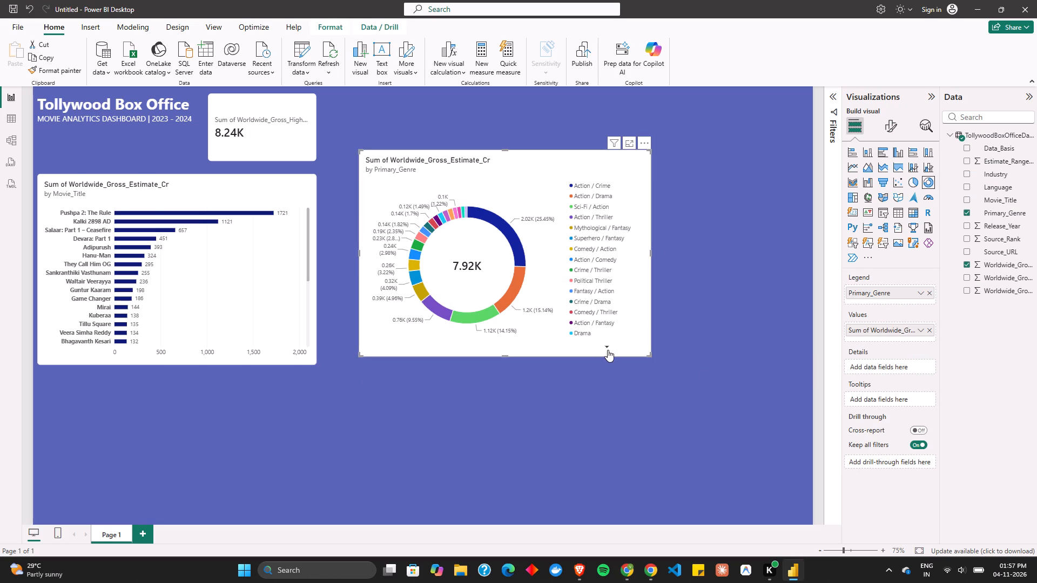
{"action": "left_click", "coordinate": [608, 347]}
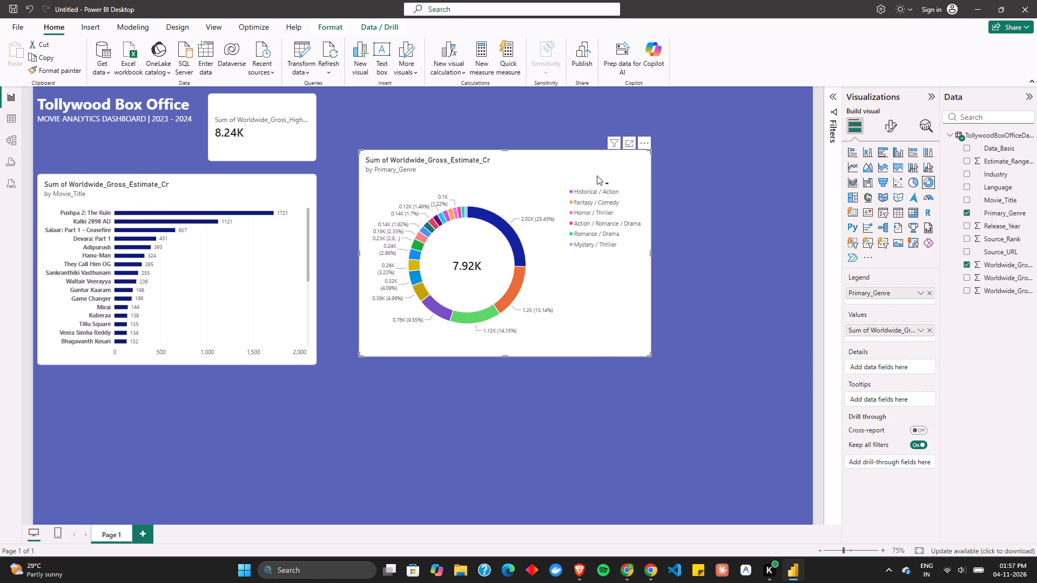
{"action": "left_click", "coordinate": [607, 184]}
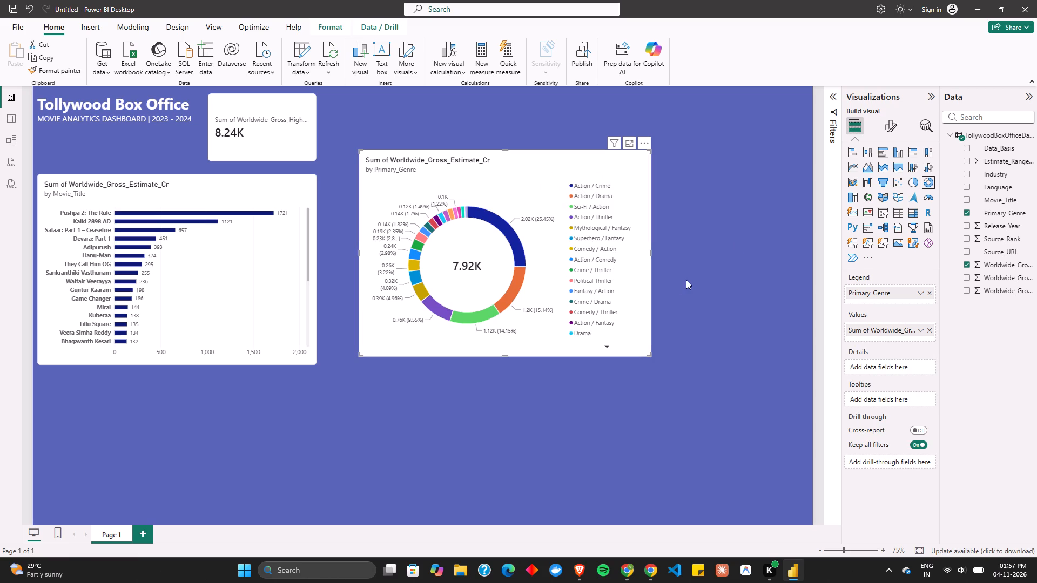
Turn on the legend title of the donut chart and show its title text setting.
{"action": "left_click", "coordinate": [887, 127]}
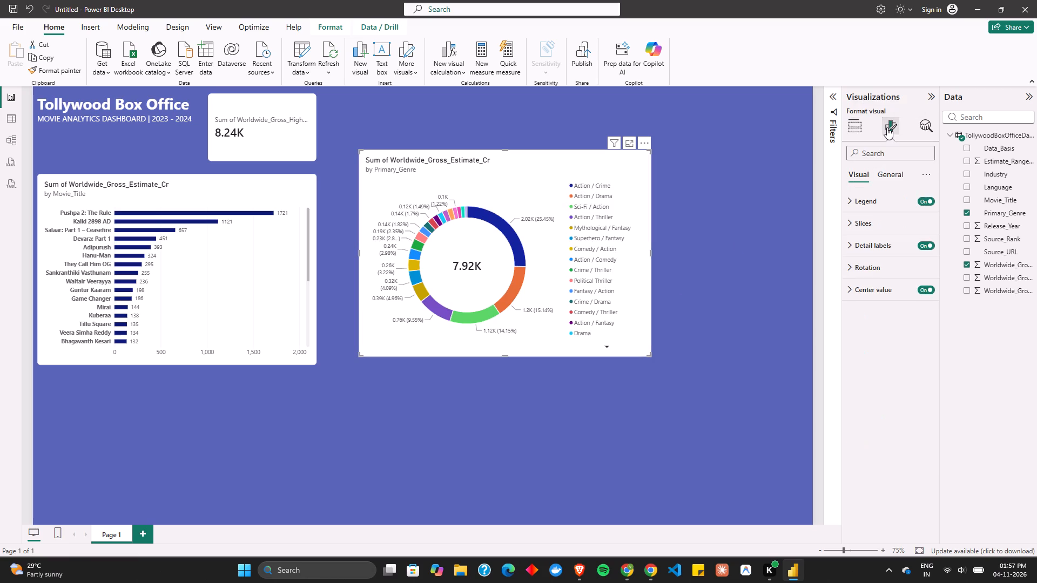
{"action": "left_click", "coordinate": [855, 134]}
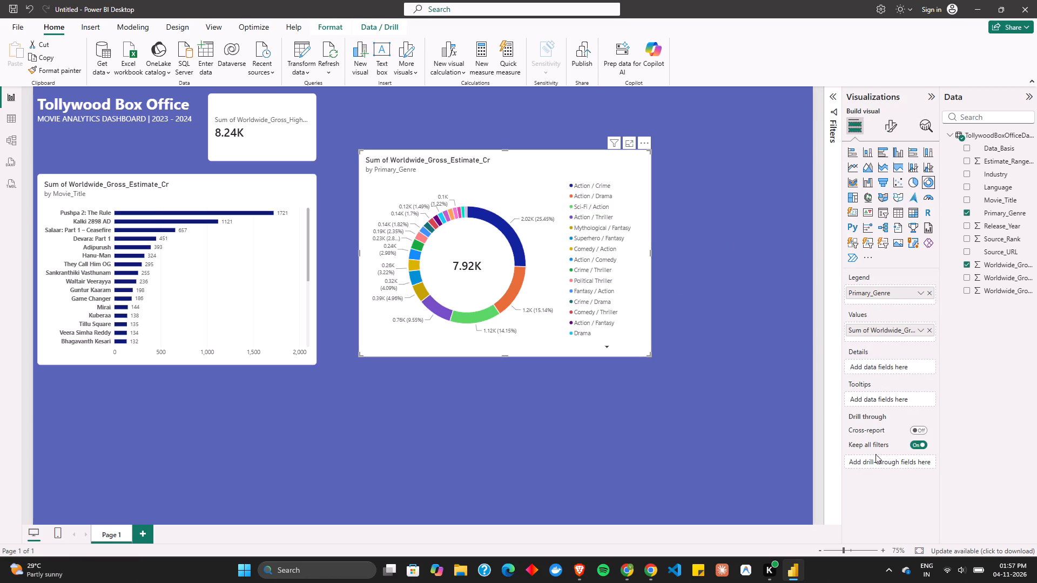
{"action": "left_click", "coordinate": [889, 123]}
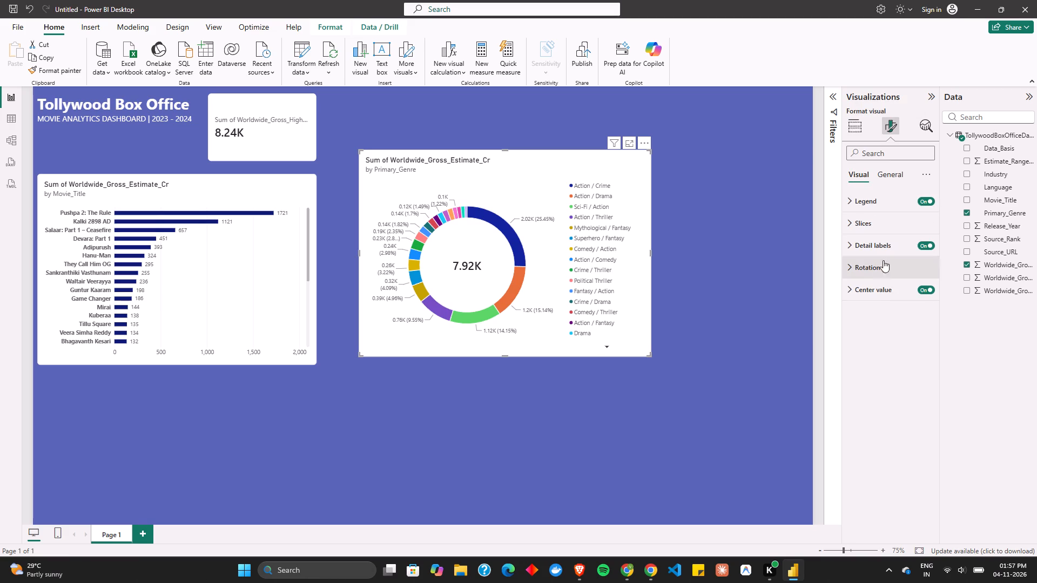
{"action": "left_click", "coordinate": [894, 227]}
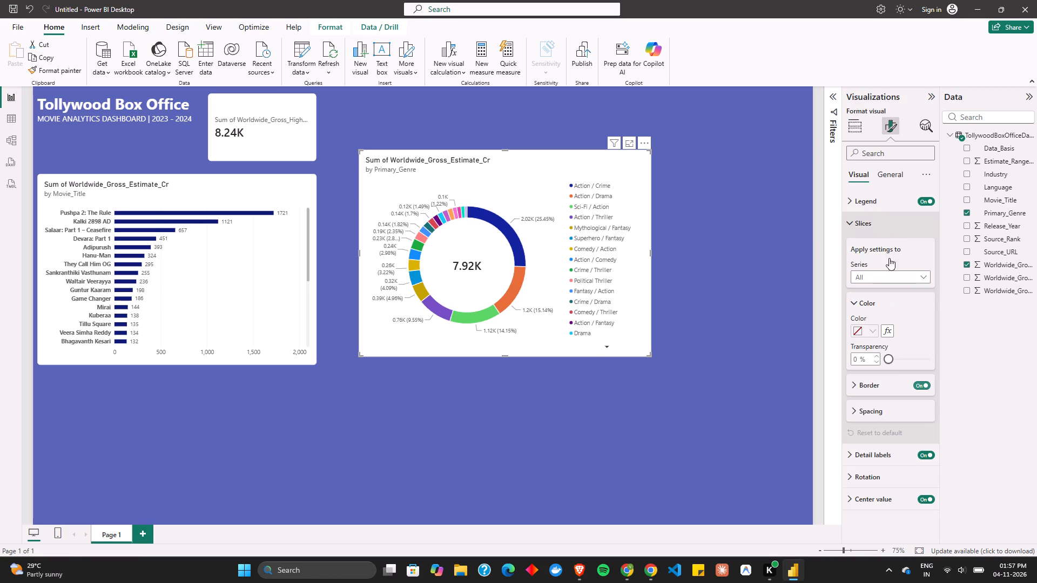
{"action": "scroll", "coordinate": [894, 417], "scroll_direction": "down", "scroll_amount": 2}
{"action": "left_click", "coordinate": [898, 222]}
{"action": "left_click", "coordinate": [869, 196]}
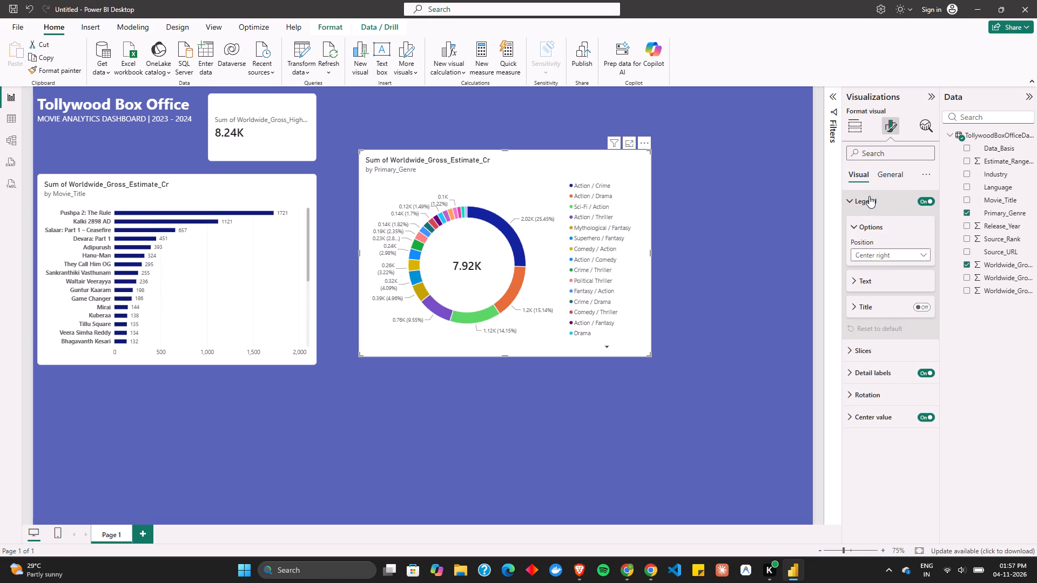
{"action": "left_click", "coordinate": [885, 316]}
{"action": "left_click", "coordinate": [918, 308]}
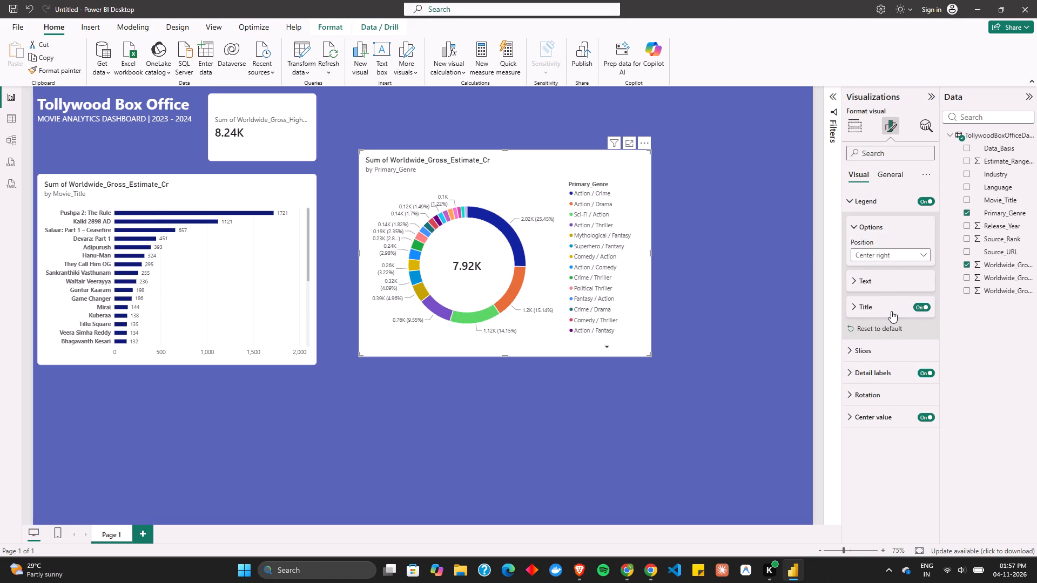
{"action": "left_click", "coordinate": [891, 311]}
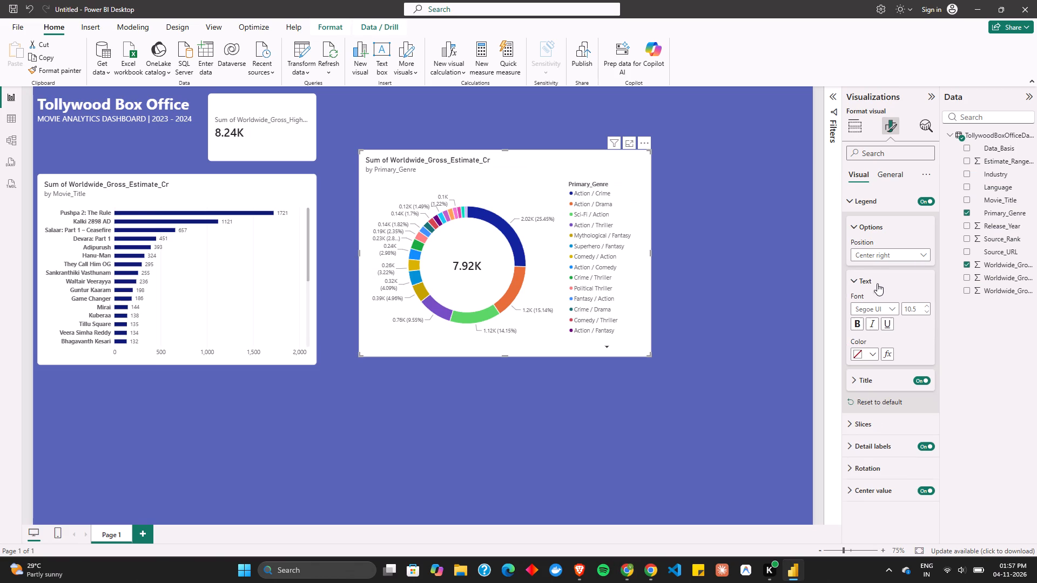
{"action": "left_click", "coordinate": [890, 256]}
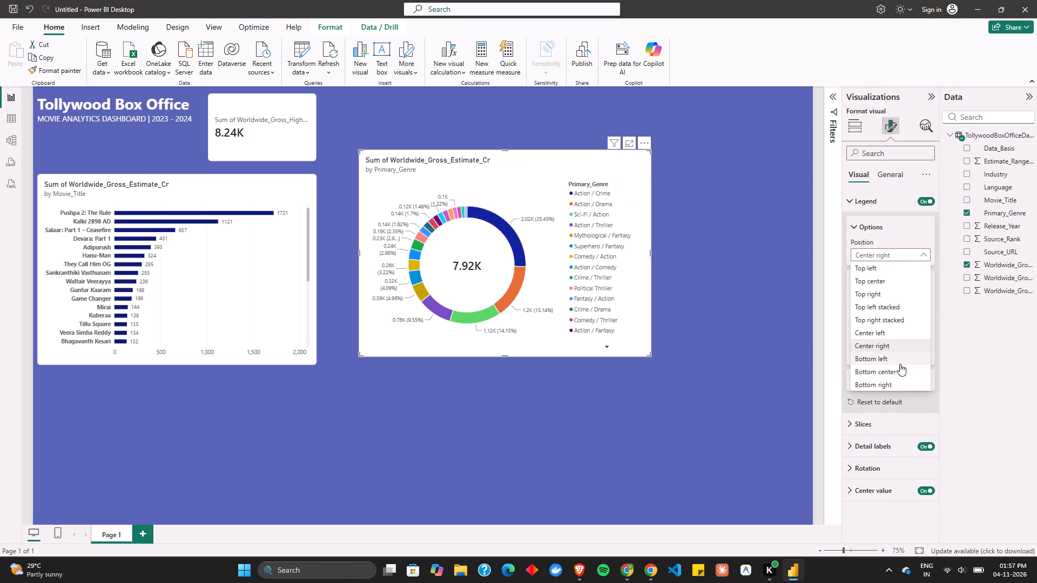
{"action": "left_click", "coordinate": [903, 345]}
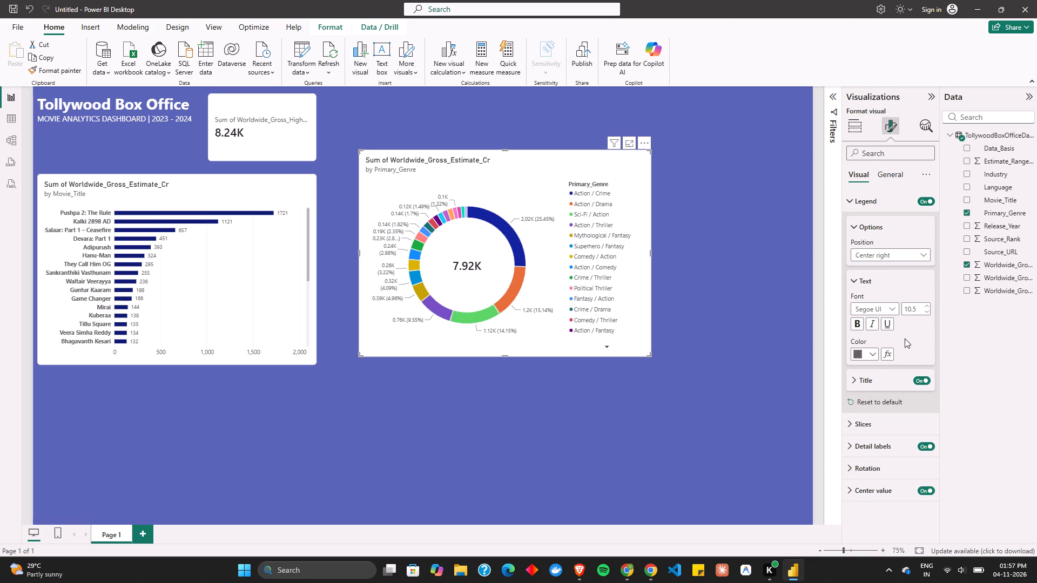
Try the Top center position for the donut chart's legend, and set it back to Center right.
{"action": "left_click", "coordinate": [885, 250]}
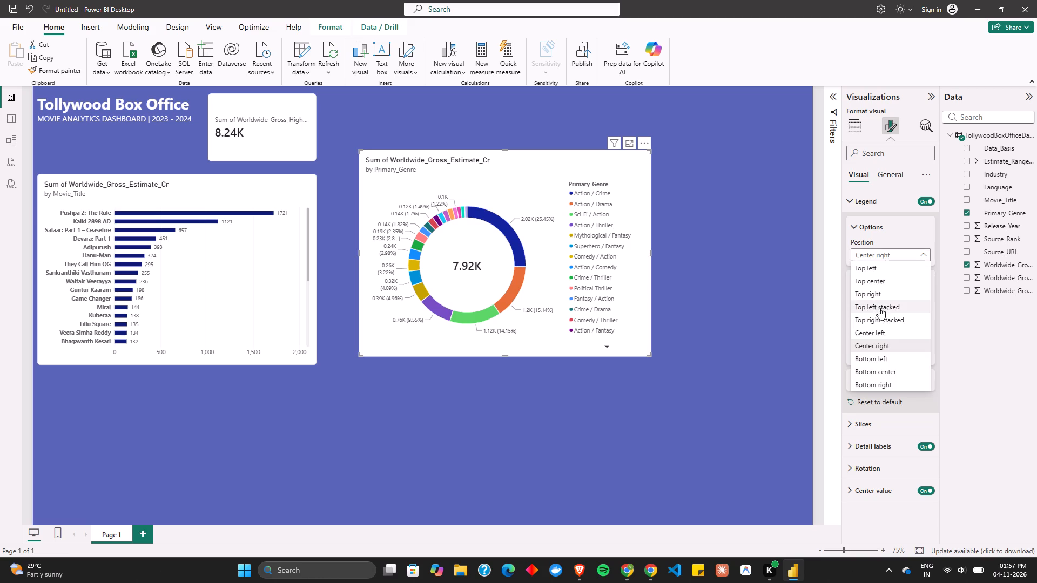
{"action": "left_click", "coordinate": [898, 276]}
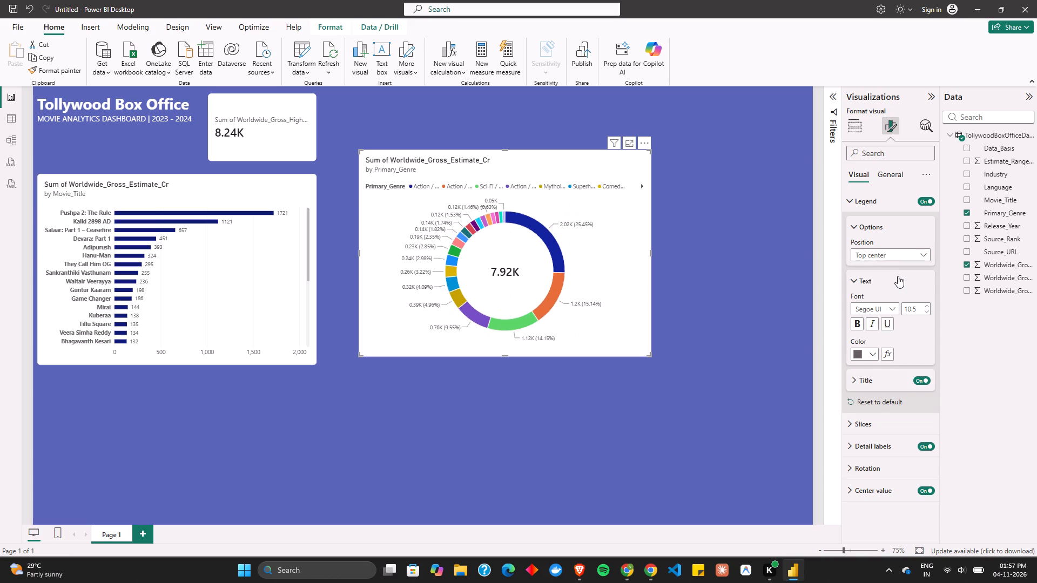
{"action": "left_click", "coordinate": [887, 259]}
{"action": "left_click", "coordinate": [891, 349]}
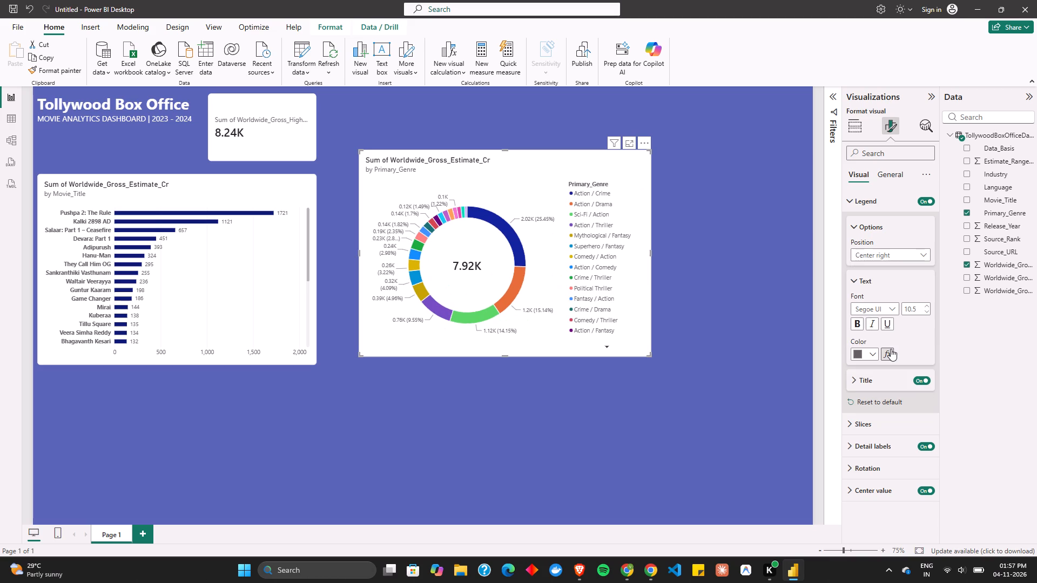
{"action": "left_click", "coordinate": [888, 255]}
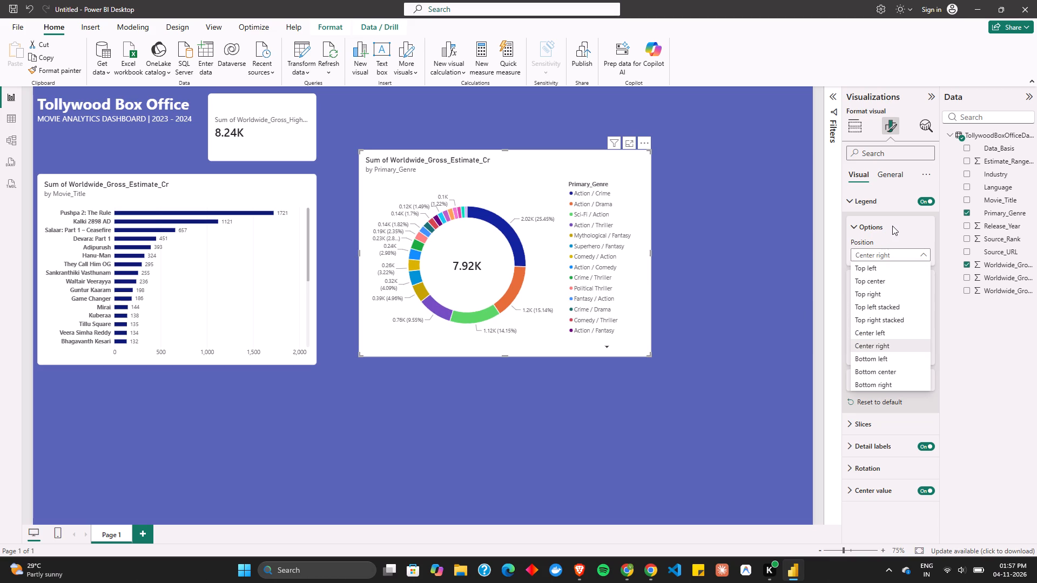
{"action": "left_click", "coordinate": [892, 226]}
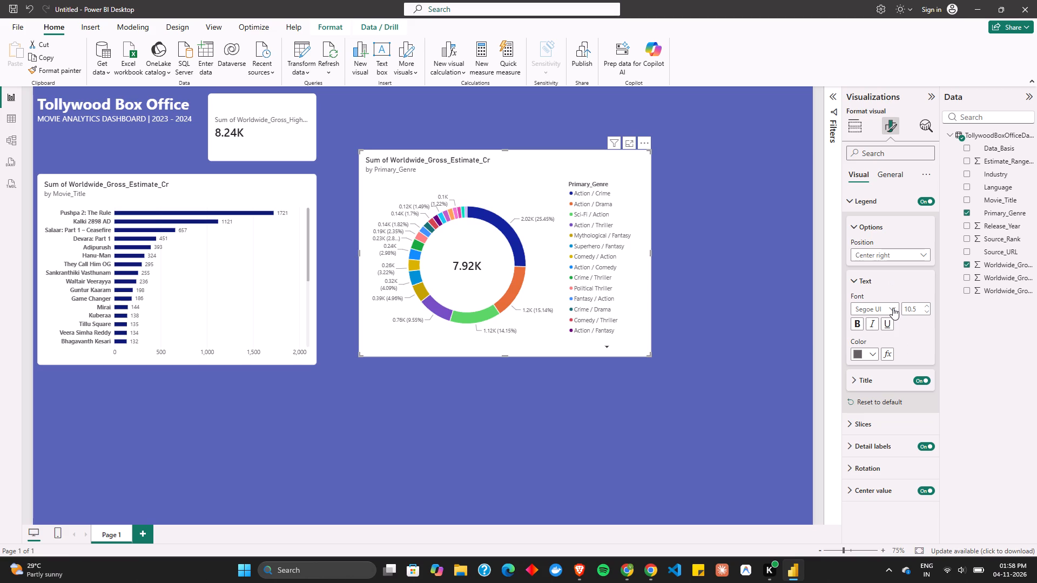
Look through the donut chart's Slices and Center value formatting options for a chart title setting.
{"action": "scroll", "coordinate": [898, 357], "scroll_direction": "down", "scroll_amount": 2}
{"action": "left_click", "coordinate": [895, 424]}
{"action": "scroll", "coordinate": [895, 424], "scroll_direction": "down", "scroll_amount": 4}
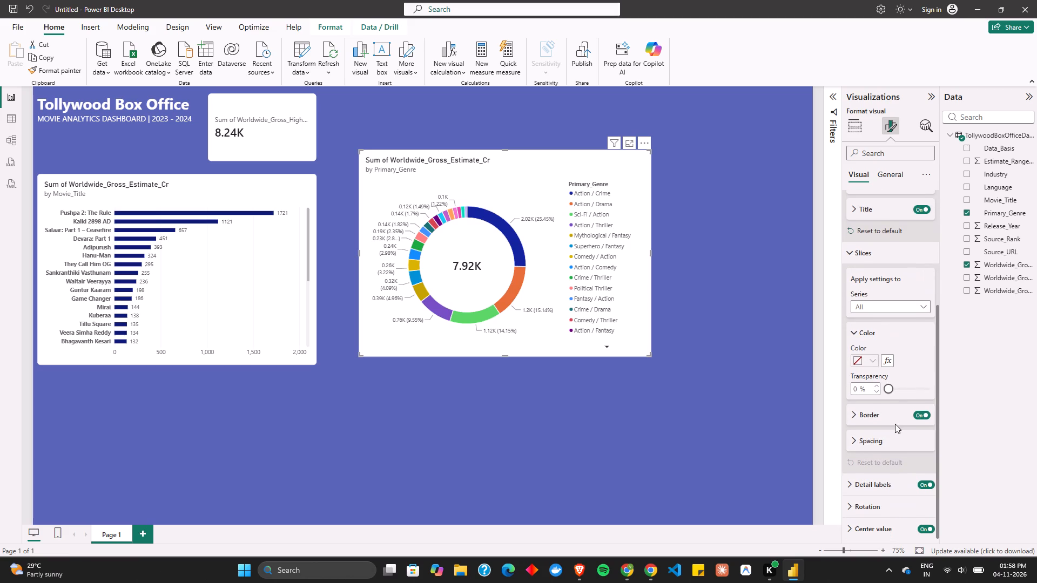
{"action": "scroll", "coordinate": [895, 424], "scroll_direction": "down", "scroll_amount": 1}
{"action": "scroll", "coordinate": [890, 487], "scroll_direction": "down", "scroll_amount": 3}
{"action": "scroll", "coordinate": [890, 487], "scroll_direction": "up", "scroll_amount": 4}
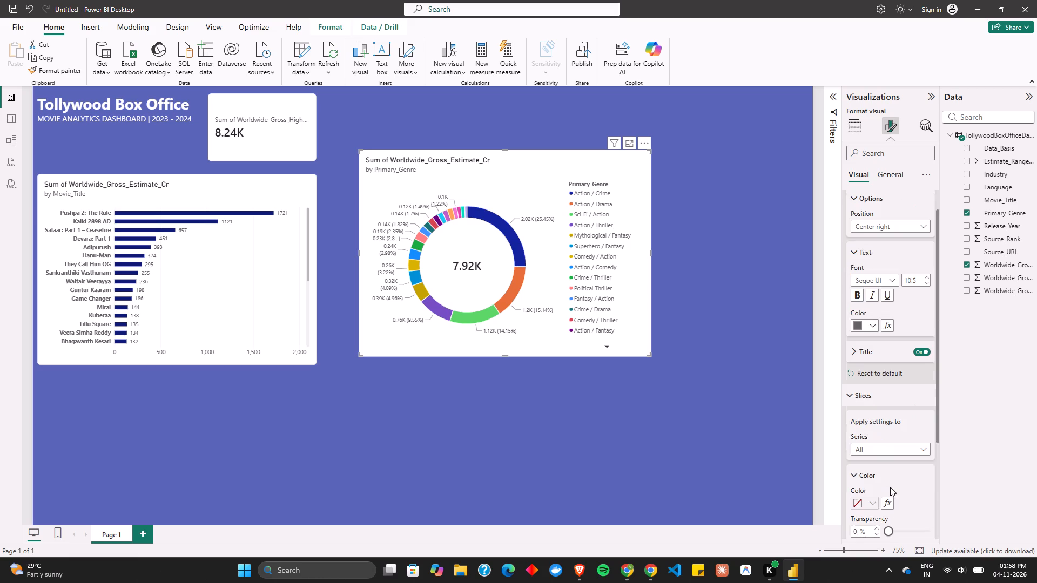
{"action": "scroll", "coordinate": [890, 487], "scroll_direction": "up", "scroll_amount": 2}
{"action": "left_click", "coordinate": [887, 229]}
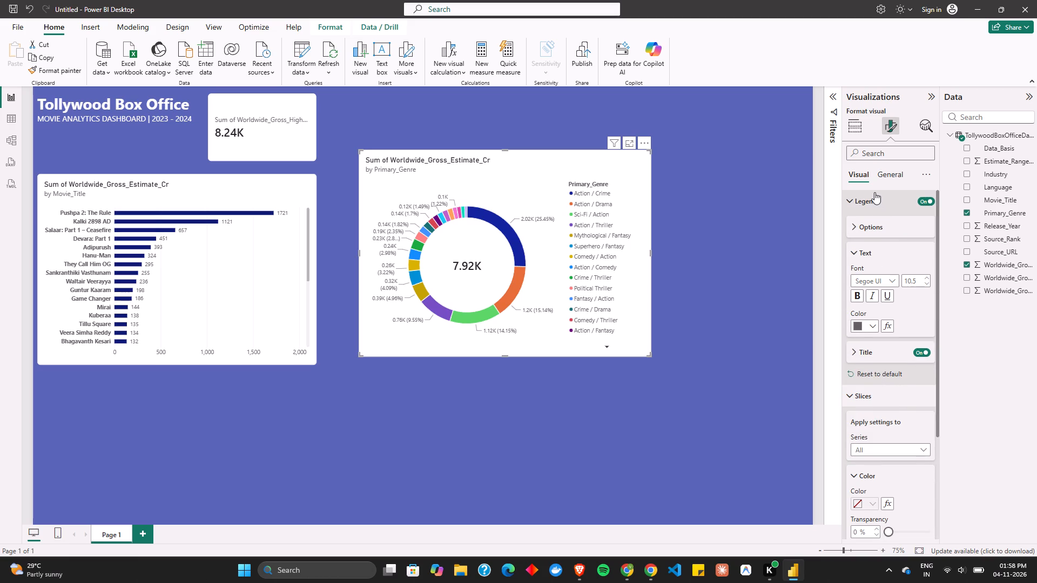
{"action": "left_click", "coordinate": [874, 192]}
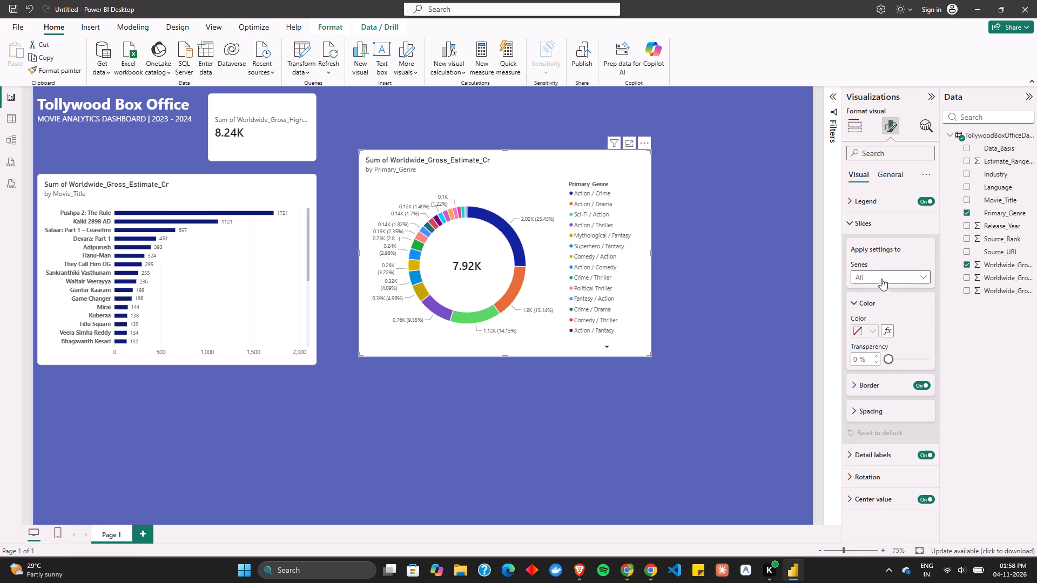
{"action": "left_click", "coordinate": [872, 227]}
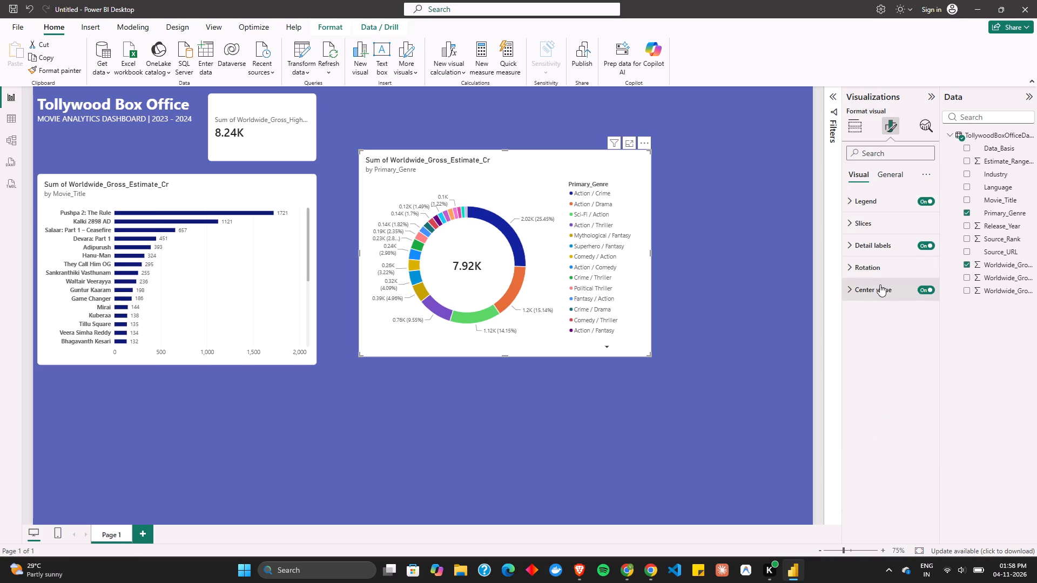
{"action": "left_click", "coordinate": [880, 283]}
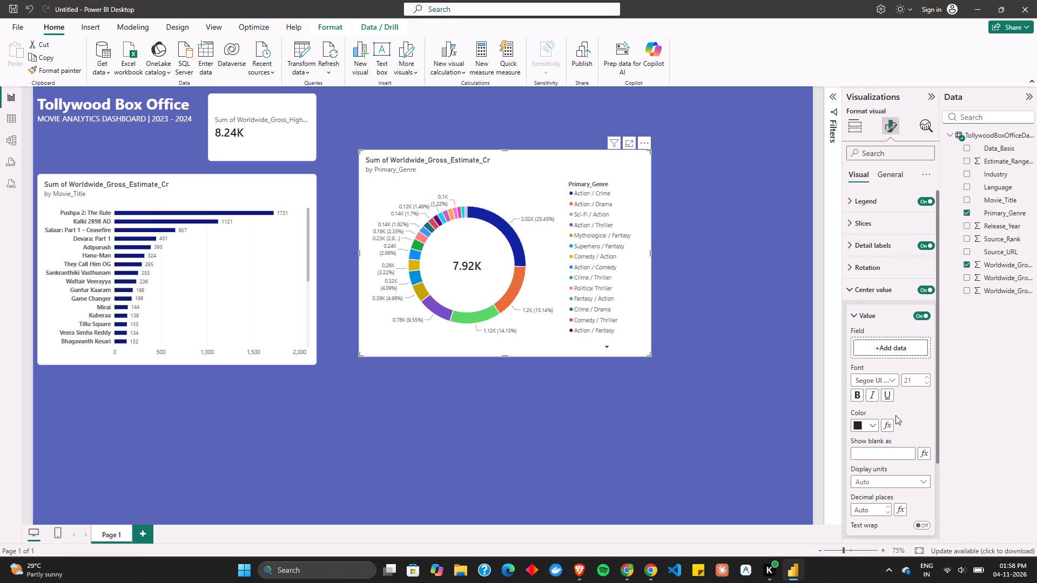
{"action": "scroll", "coordinate": [895, 415], "scroll_direction": "down", "scroll_amount": 5}
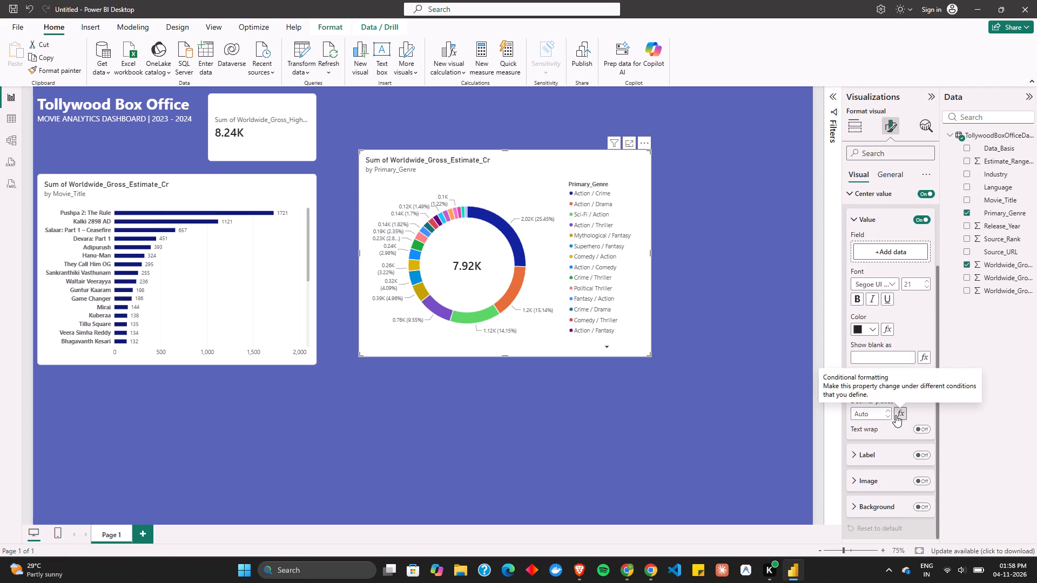
{"action": "scroll", "coordinate": [887, 519], "scroll_direction": "down", "scroll_amount": 1}
{"action": "scroll", "coordinate": [904, 410], "scroll_direction": "up", "scroll_amount": 3}
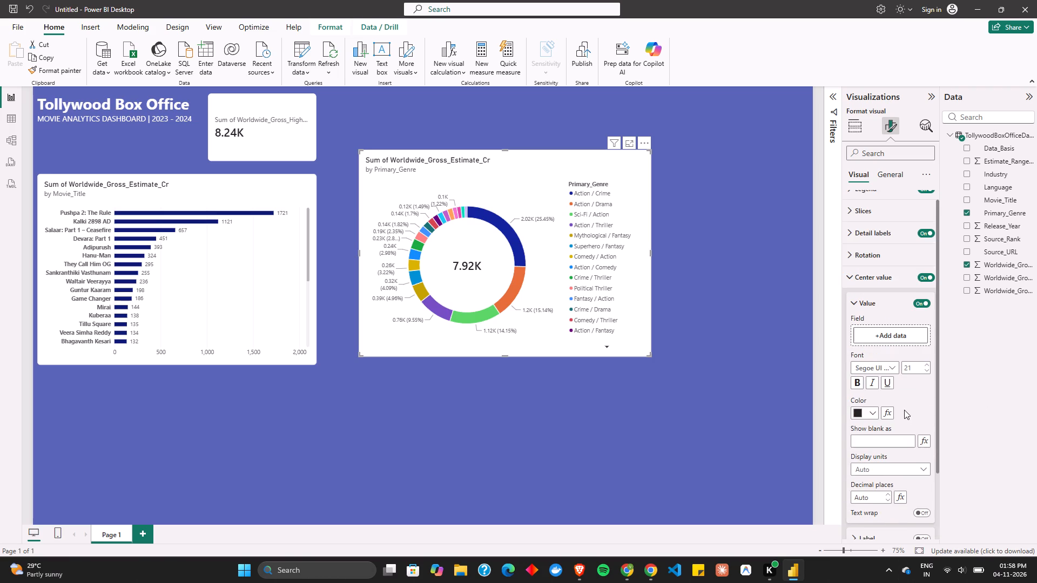
{"action": "scroll", "coordinate": [897, 266], "scroll_direction": "up", "scroll_amount": 1}
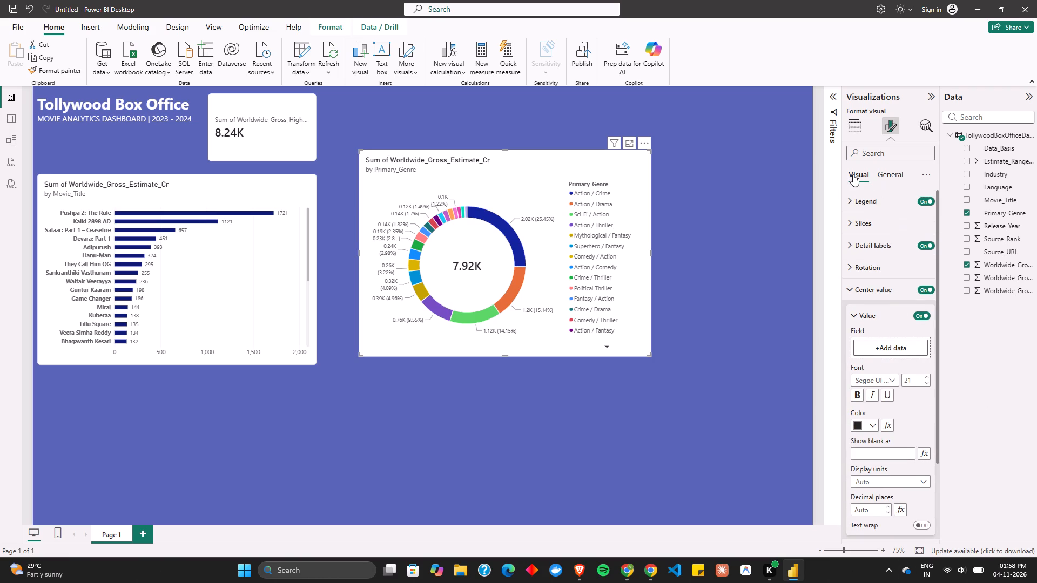
Replace the donut chart's general title text with "Collection by", checking the wording in the ChatGPT guide in Chrome.
{"action": "left_click", "coordinate": [884, 171]}
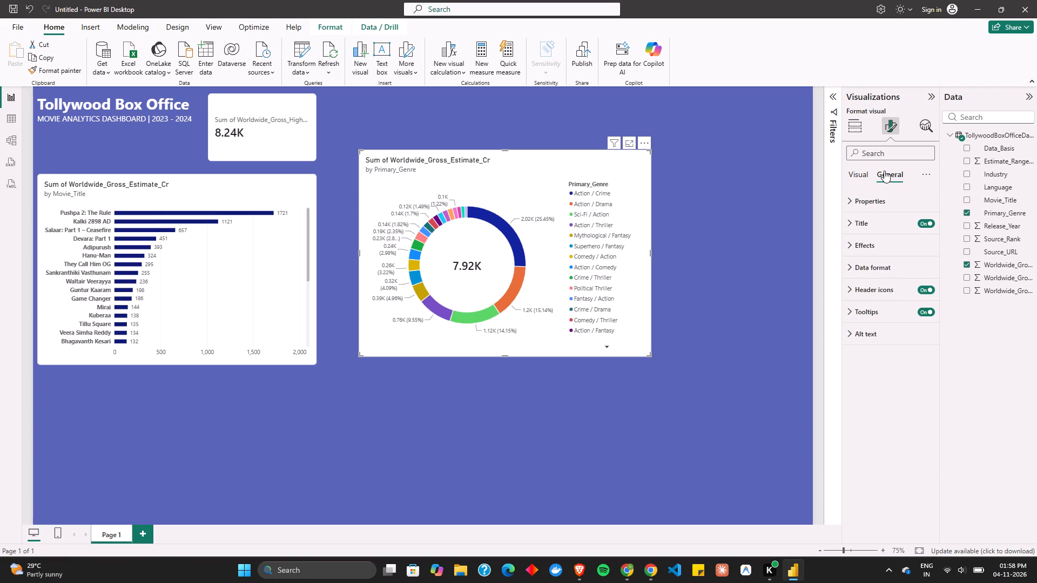
{"action": "left_click", "coordinate": [872, 221]}
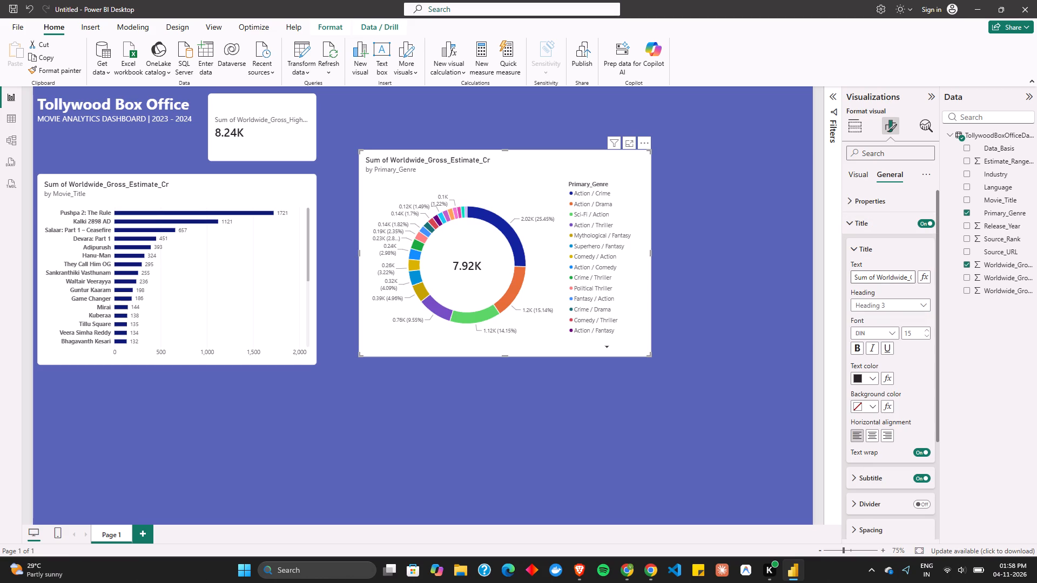
{"action": "double_click", "coordinate": [886, 279]}
{"action": "triple_click", "coordinate": [886, 279]}
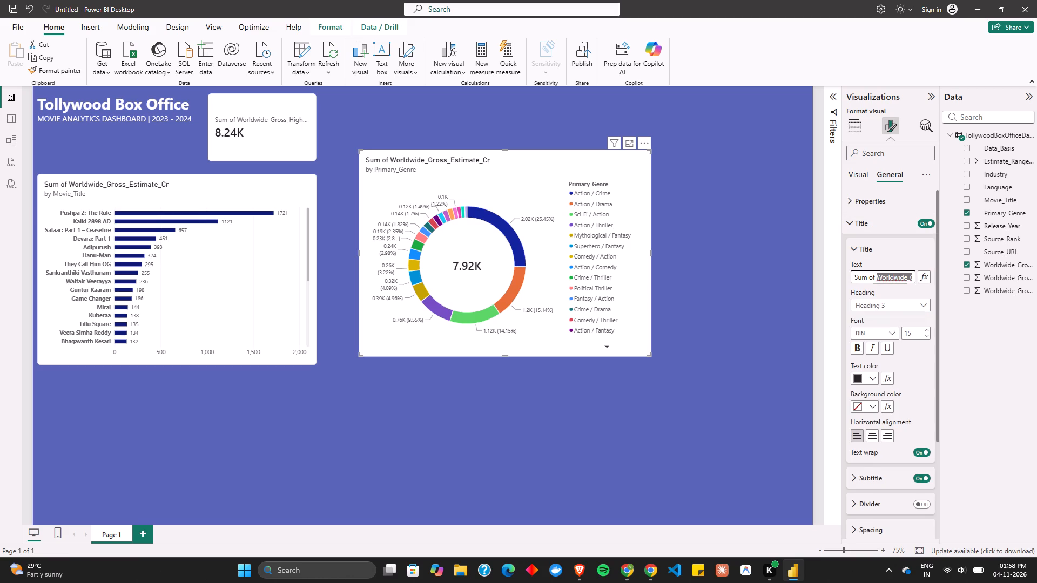
{"action": "double_click", "coordinate": [886, 279]}
{"action": "key", "text": "BackSpace"}
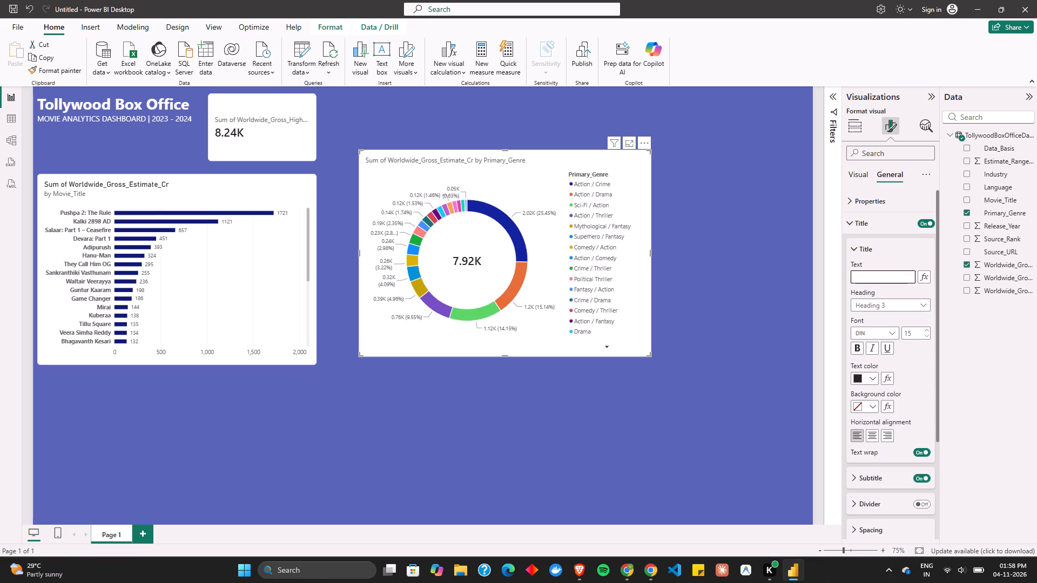
{"action": "type", "text": "Collection"}
{"action": "key", "text": "space"}
{"action": "key", "text": "alt+Tab"}
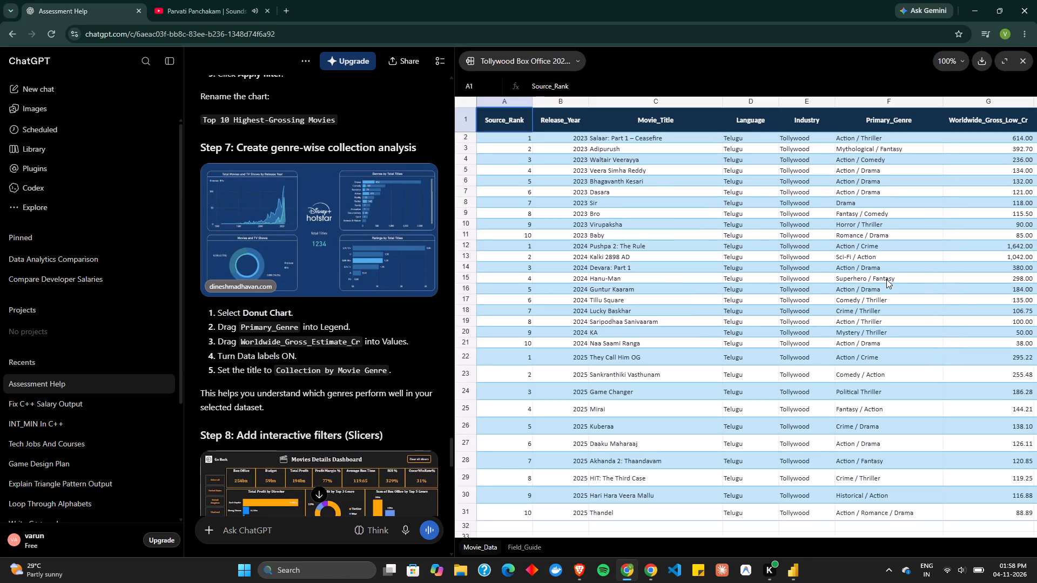
{"action": "key", "text": "alt+Tab"}
{"action": "key", "text": "space"}
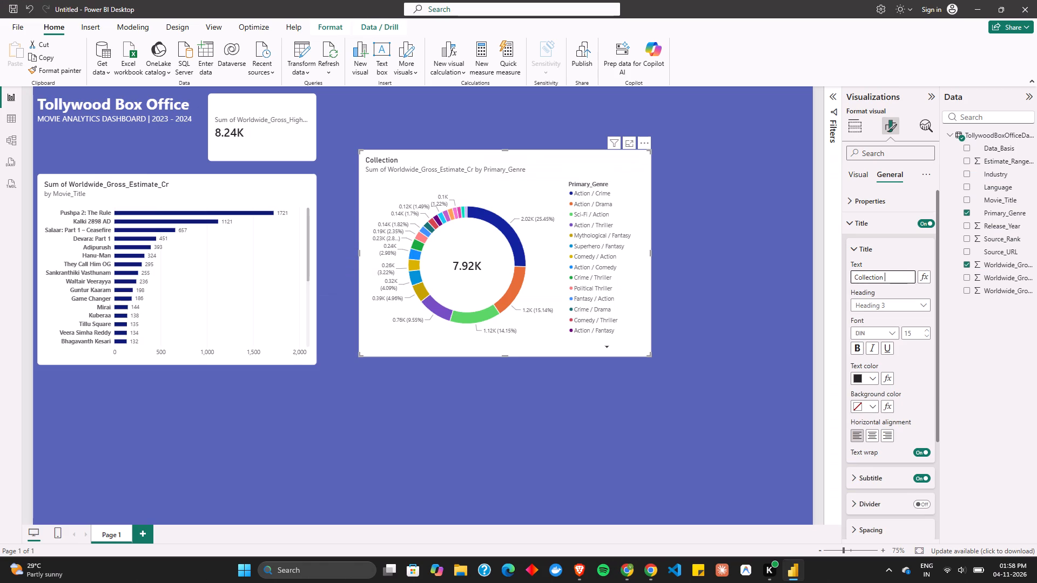
{"action": "key", "text": "BackSpace"}
{"action": "type", "text": "by"}
{"action": "key", "text": "space"}
Extend the donut chart's title to "Collection by Movie", matching the capitalisation in the ChatGPT guide in Chrome.
{"action": "key", "text": "alt+Tab"}
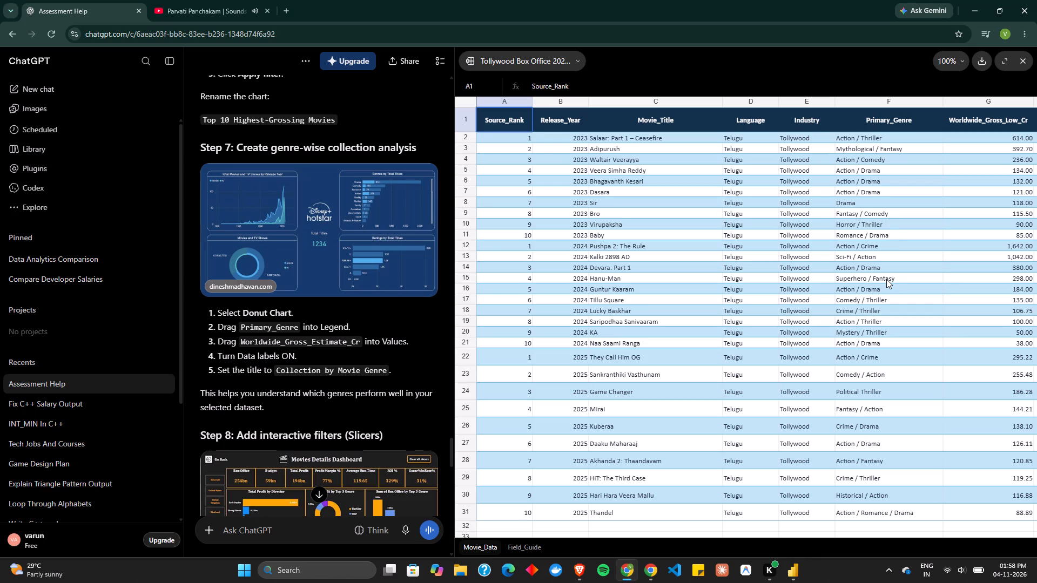
{"action": "key", "text": "alt+Tab"}
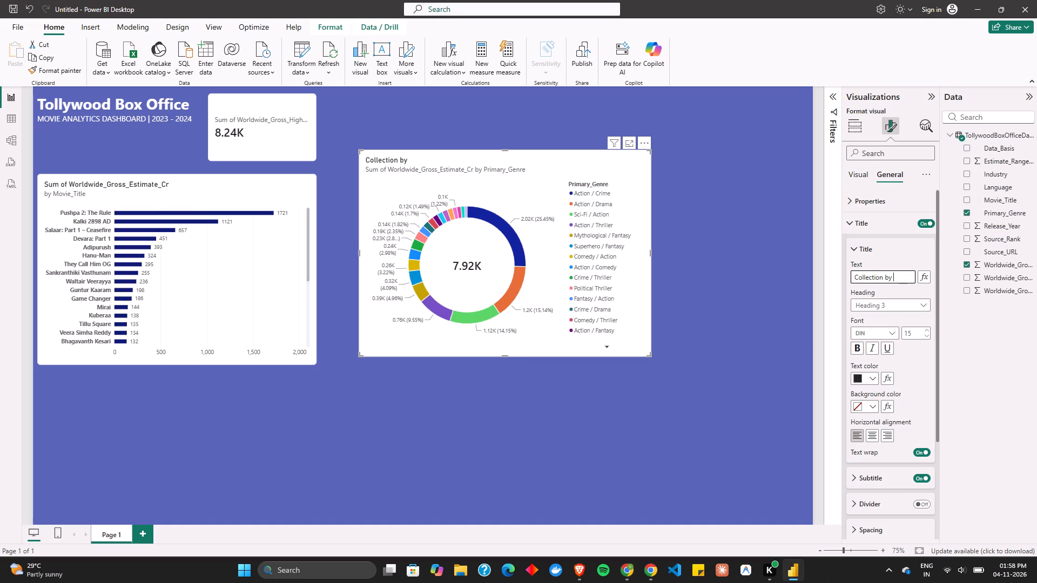
{"action": "type", "text": "movie"}
{"action": "key", "text": "space"}
{"action": "key", "text": "alt+Tab"}
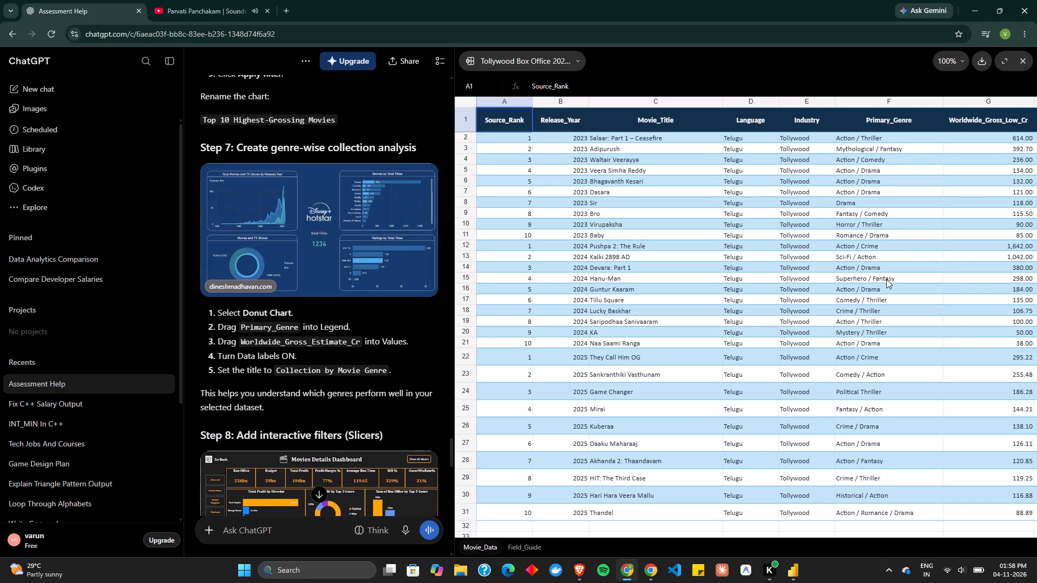
{"action": "key", "text": "alt+Tab"}
{"action": "key", "text": "BackSpace"}
{"action": "key", "text": "BackSpace"}
{"action": "key", "text": "BackSpace"}
{"action": "key", "text": "BackSpace"}
{"action": "key", "text": "BackSpace"}
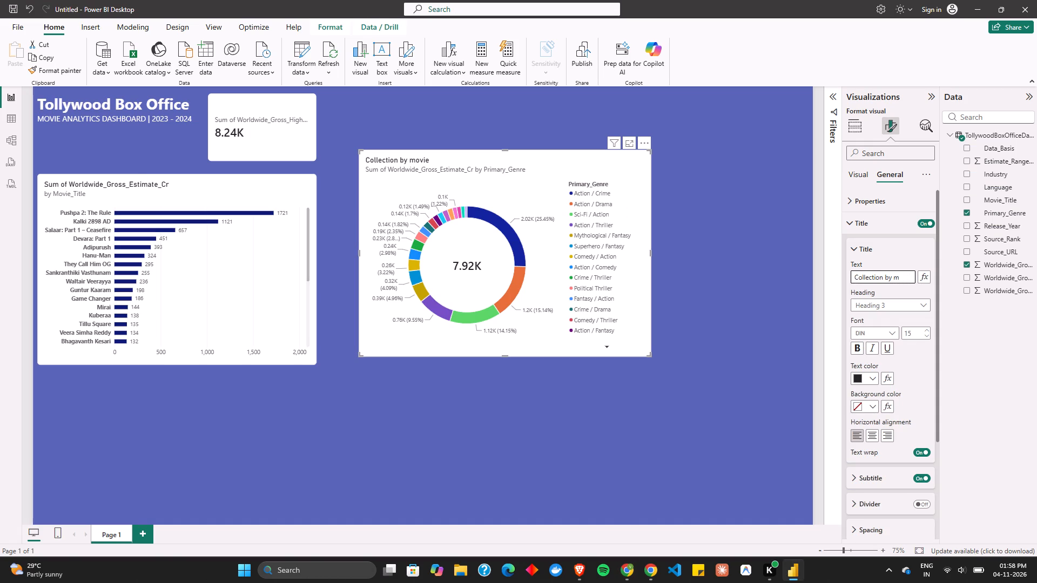
{"action": "key", "text": "BackSpace"}
{"action": "type", "text": "Movie"}
{"action": "key", "text": "space"}
Recheck the title wording in the Chrome guide and complete the donut chart's title as "Collection by Movie Genre".
{"action": "key", "text": "alt+Tab"}
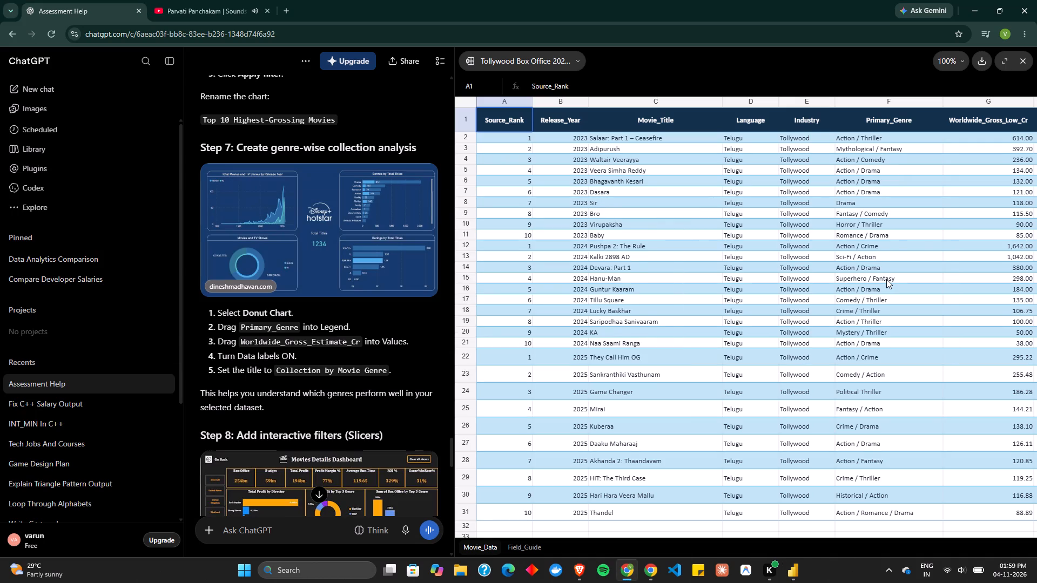
{"action": "key", "text": "alt+Tab"}
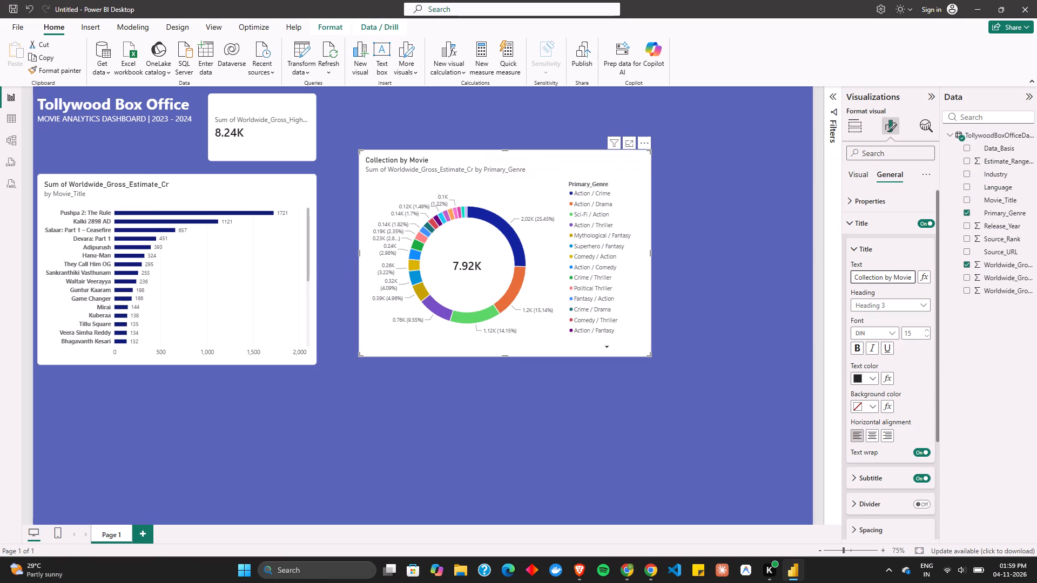
{"action": "key", "text": "alt+Tab"}
{"action": "key", "text": "alt+Tab"}
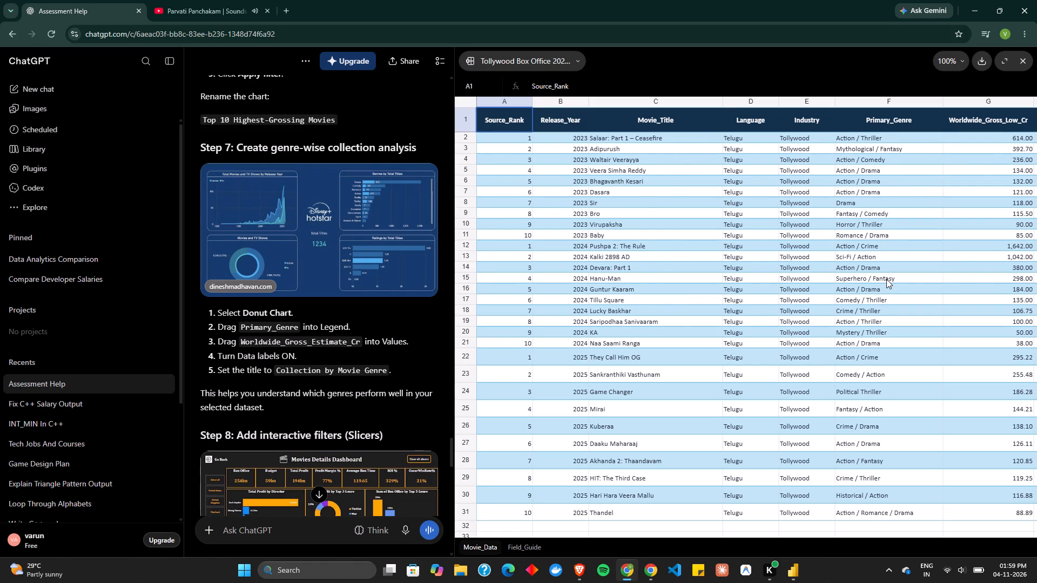
{"action": "key", "text": "alt+Tab"}
{"action": "key", "text": "alt+Tab"}
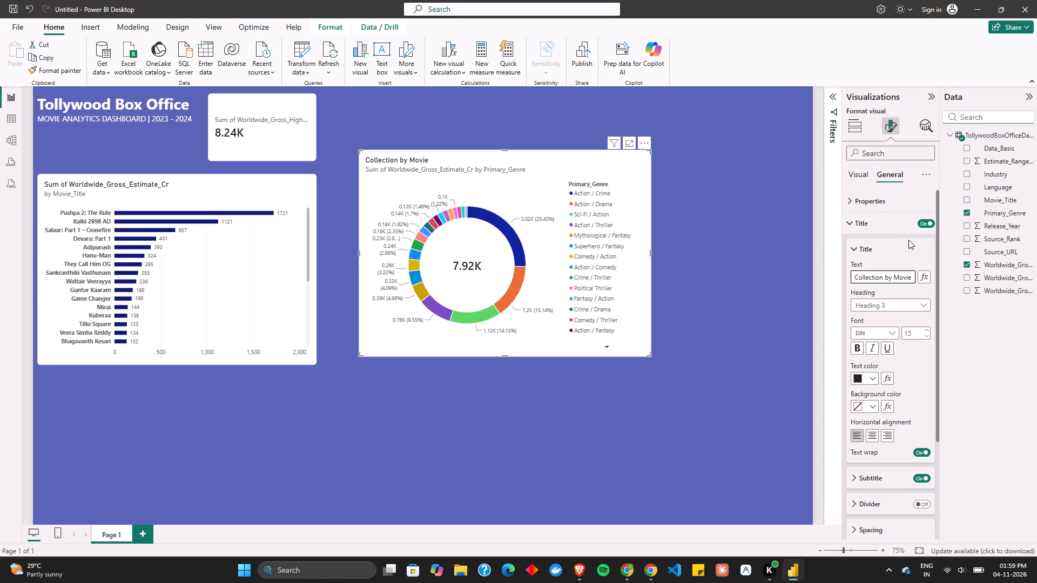
{"action": "left_click", "coordinate": [908, 279]}
{"action": "left_click", "coordinate": [912, 275]}
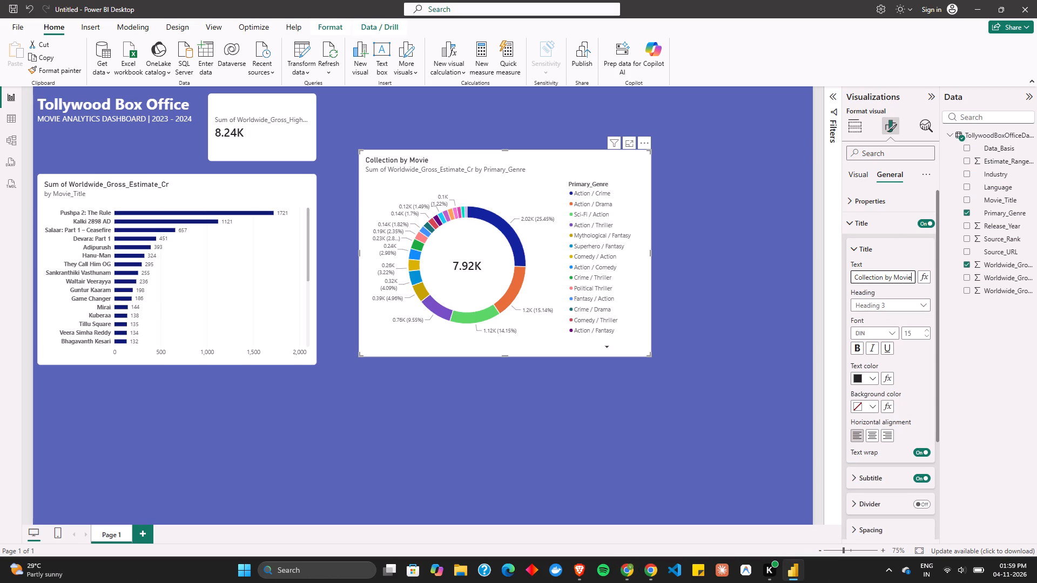
{"action": "key", "text": "space"}
{"action": "type", "text": "Genre"}
Compare the donut chart's title with the ChatGPT guide in Chrome and read the title text through to its end.
{"action": "key", "text": "alt+Tab"}
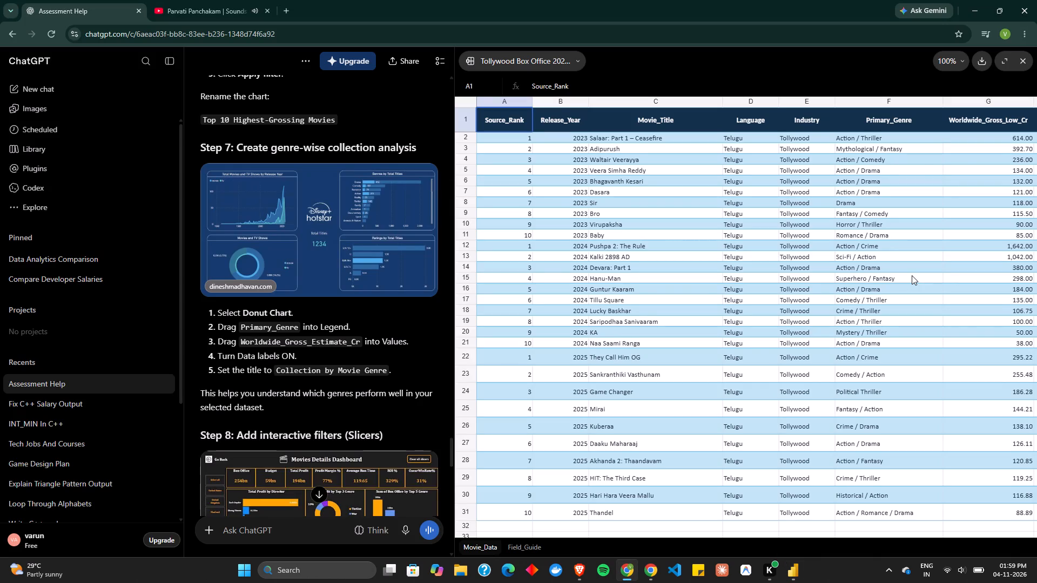
{"action": "key", "text": "alt+Tab"}
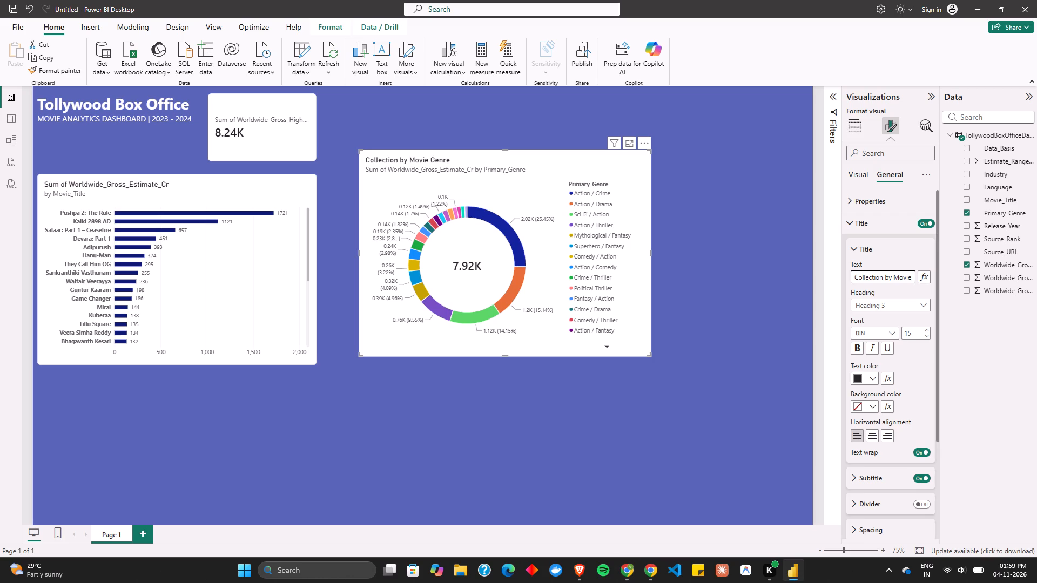
{"action": "left_click", "coordinate": [914, 274]}
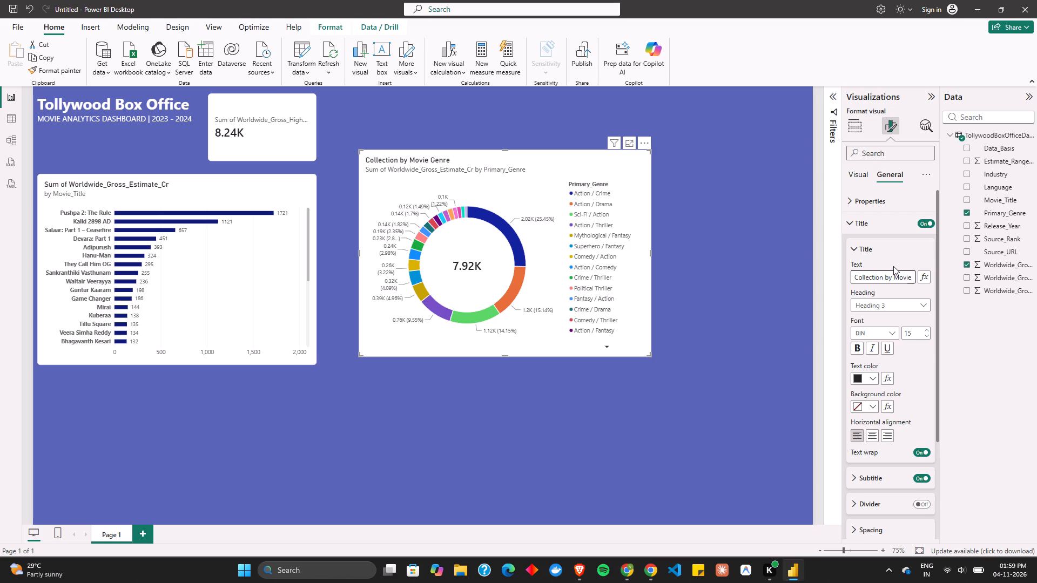
{"action": "left_click_drag", "start_coordinate": [893, 266], "coordinate": [895, 278]}
{"action": "left_click", "coordinate": [895, 278]}
{"action": "key", "text": "Right"}
{"action": "key", "text": "Right"}
{"action": "key", "text": "Right"}
{"action": "key", "text": "Right"}
{"action": "key", "text": "Right"}
{"action": "key", "text": "Right"}
{"action": "key", "text": "Right"}
{"action": "key", "text": "Right"}
{"action": "key", "text": "Right"}
{"action": "key", "text": "Right"}
{"action": "key", "text": "Right"}
{"action": "key", "text": "Right"}
{"action": "key", "text": "Right"}
{"action": "key", "text": "Right"}
{"action": "key", "text": "Right"}
{"action": "key", "text": "Right"}
{"action": "key", "text": "Right"}
{"action": "key", "text": "Right"}
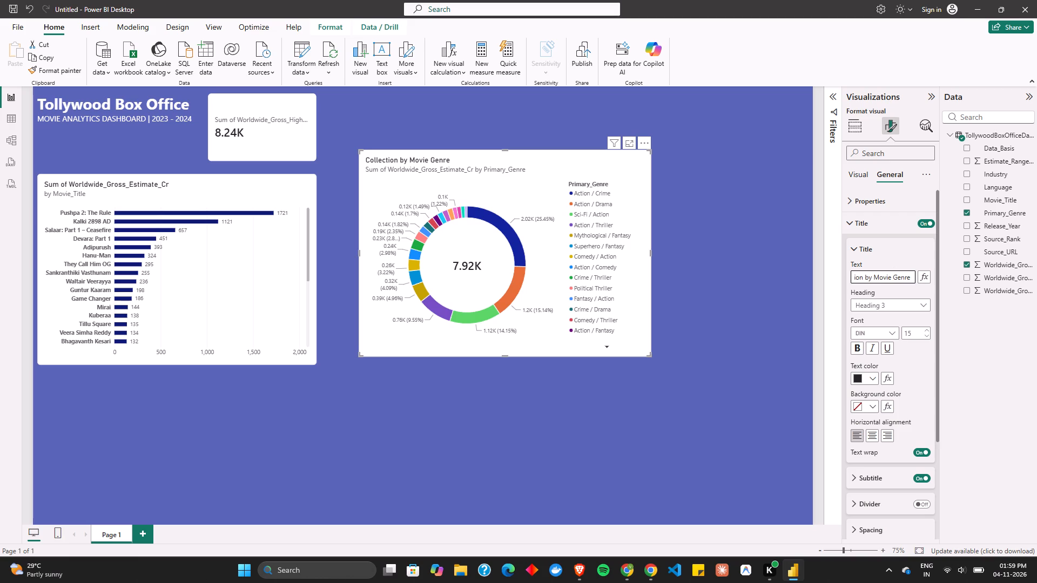
Try Heading 2 and Heading 3 for the donut chart's title, and set its heading style to Normal.
{"action": "left_click", "coordinate": [895, 304]}
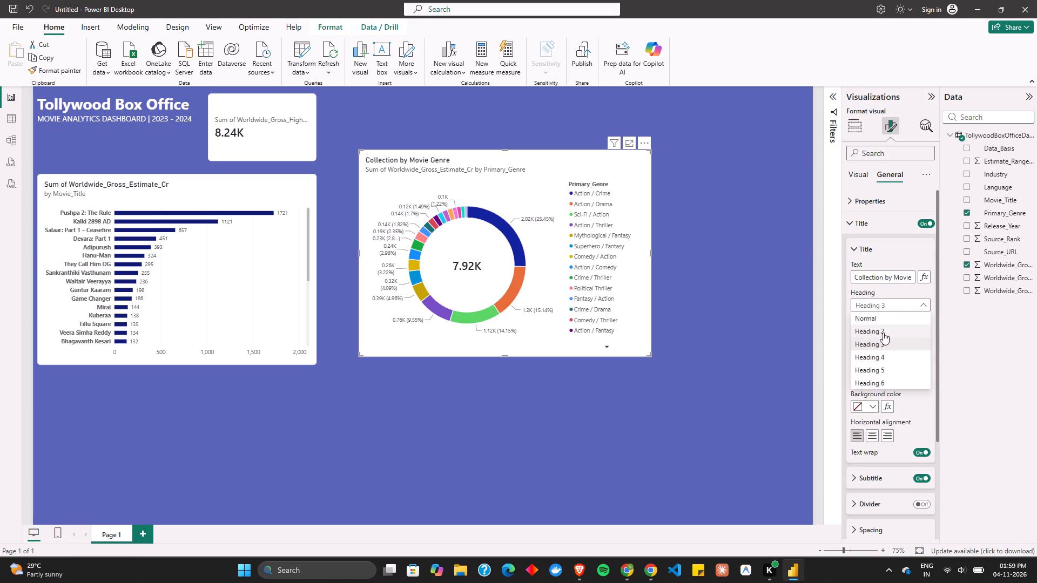
{"action": "left_click", "coordinate": [883, 333]}
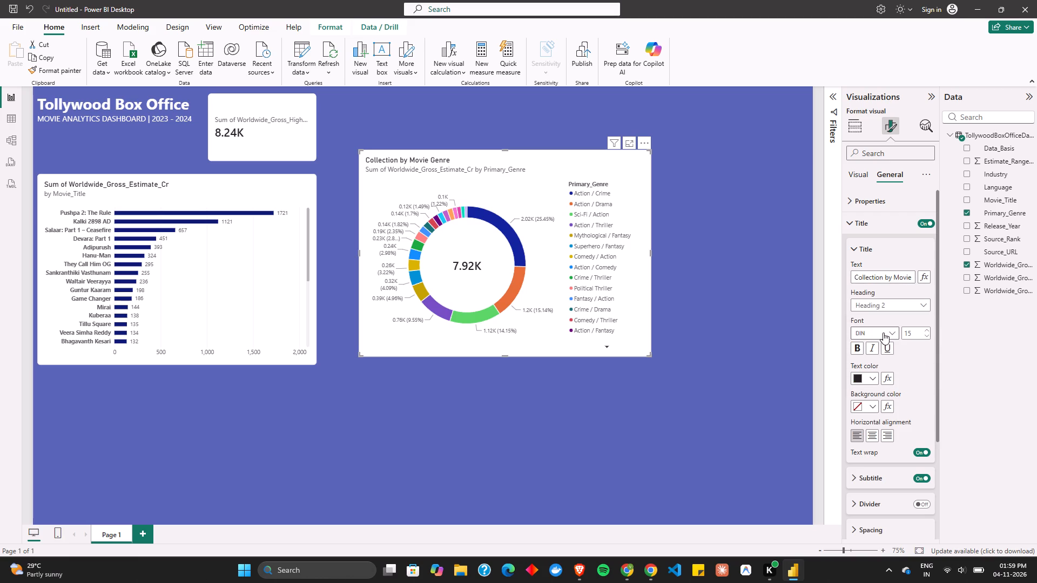
{"action": "left_click", "coordinate": [893, 301]}
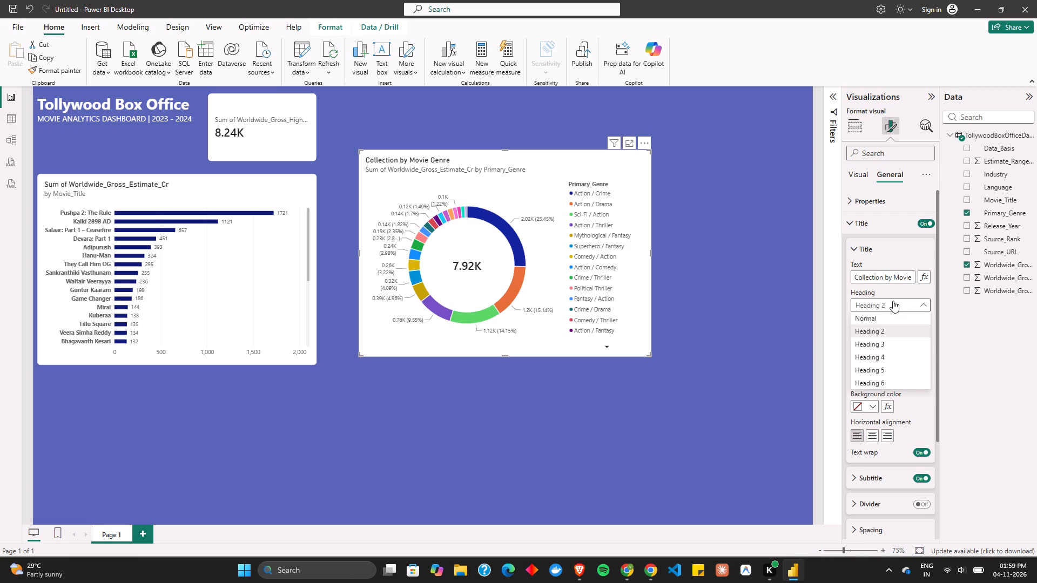
{"action": "left_click", "coordinate": [883, 344]}
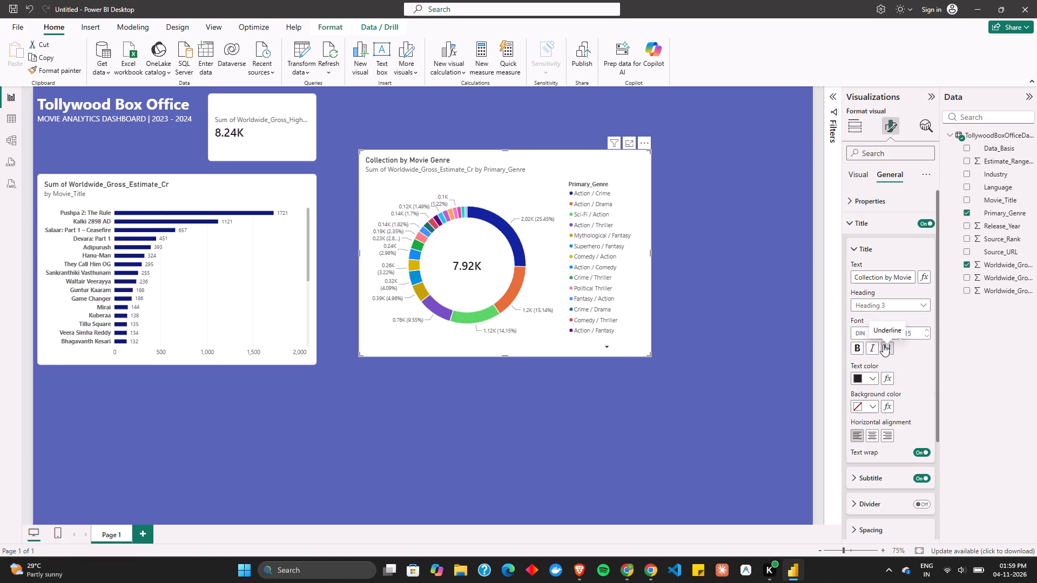
{"action": "left_click", "coordinate": [901, 306]}
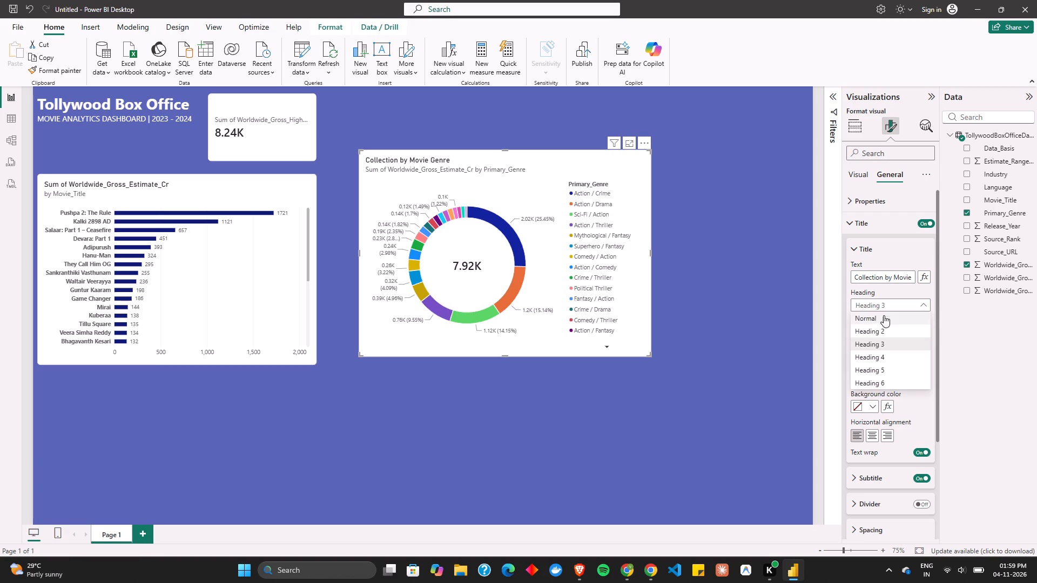
{"action": "left_click", "coordinate": [874, 321]}
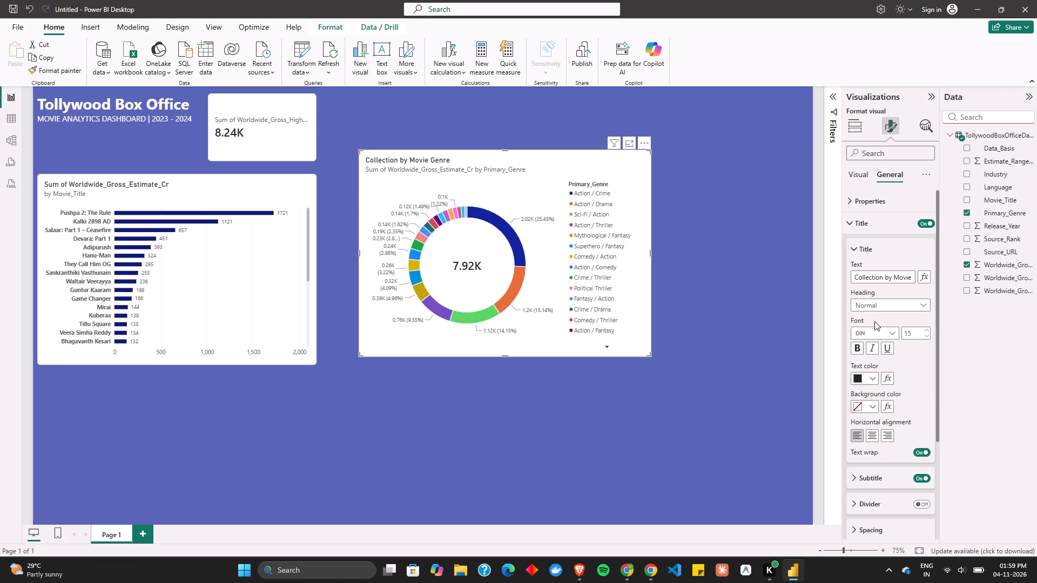
{"action": "left_click", "coordinate": [912, 337]}
Centre the donut chart's title horizontally.
{"action": "left_click", "coordinate": [872, 436]}
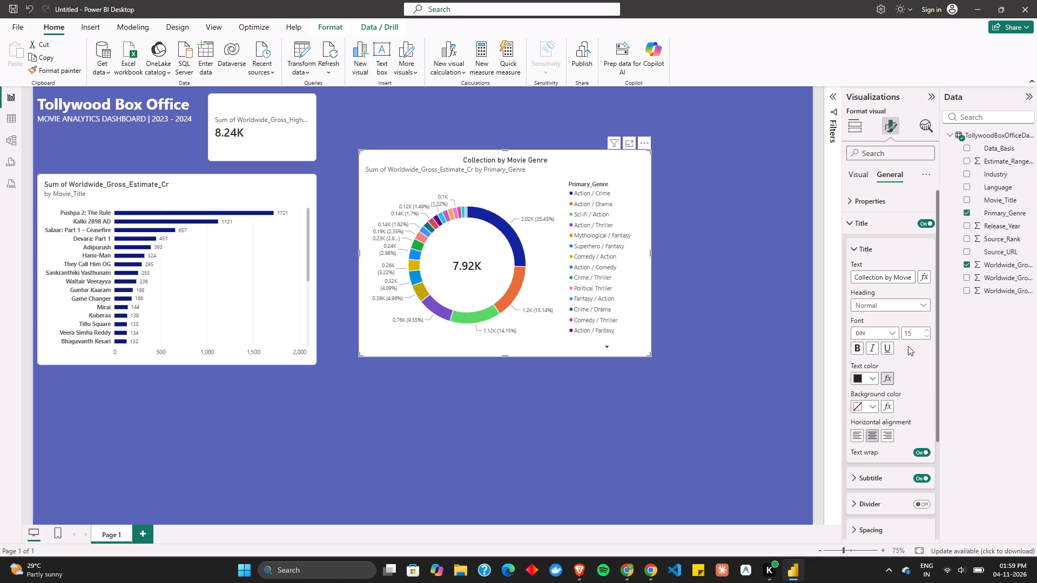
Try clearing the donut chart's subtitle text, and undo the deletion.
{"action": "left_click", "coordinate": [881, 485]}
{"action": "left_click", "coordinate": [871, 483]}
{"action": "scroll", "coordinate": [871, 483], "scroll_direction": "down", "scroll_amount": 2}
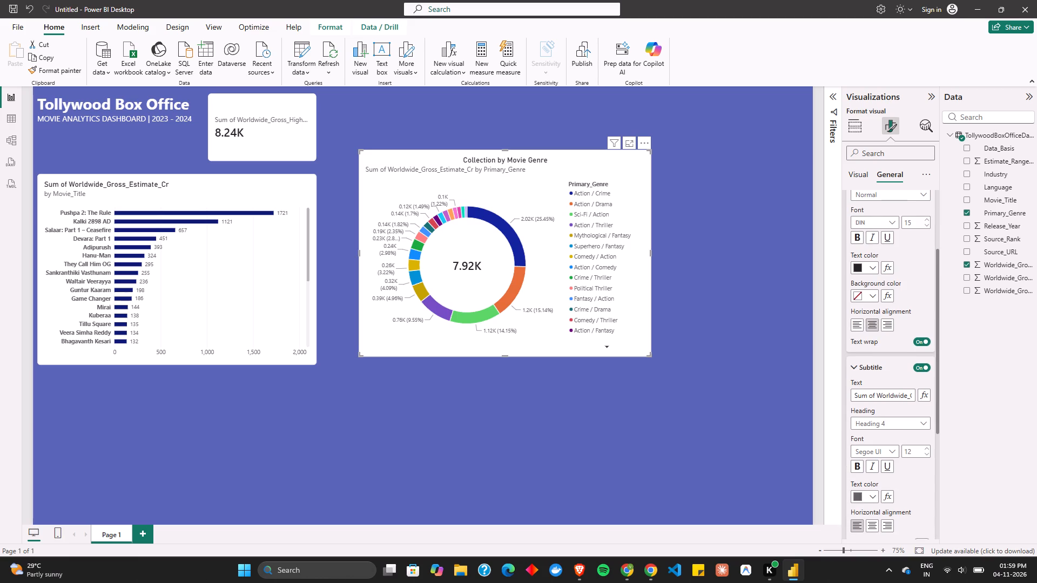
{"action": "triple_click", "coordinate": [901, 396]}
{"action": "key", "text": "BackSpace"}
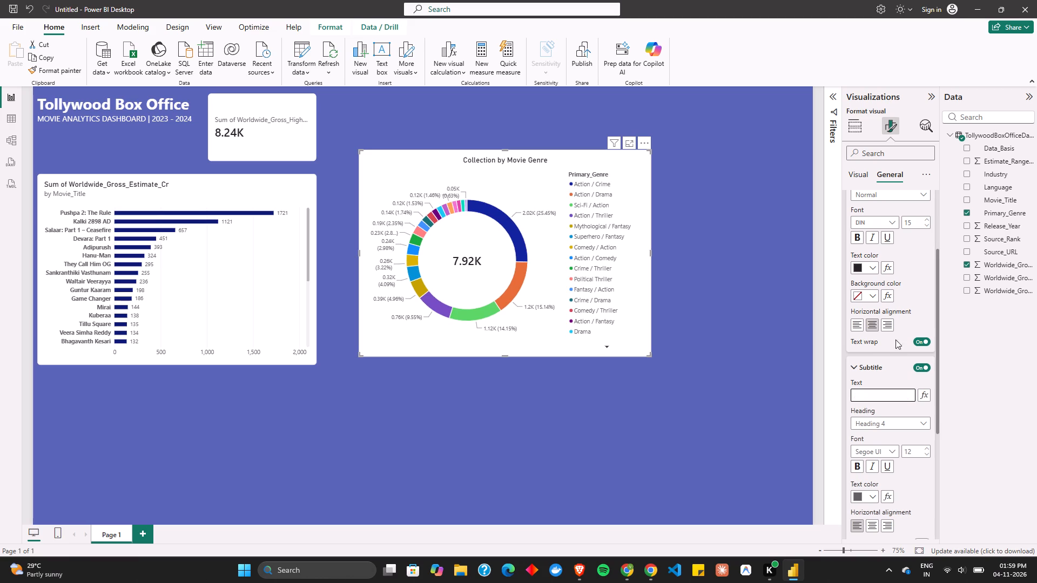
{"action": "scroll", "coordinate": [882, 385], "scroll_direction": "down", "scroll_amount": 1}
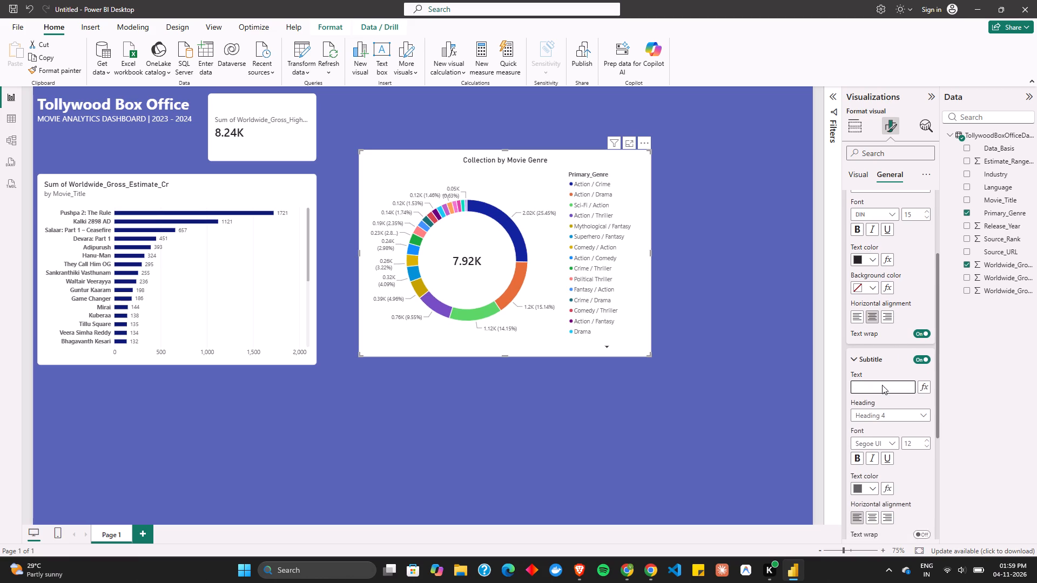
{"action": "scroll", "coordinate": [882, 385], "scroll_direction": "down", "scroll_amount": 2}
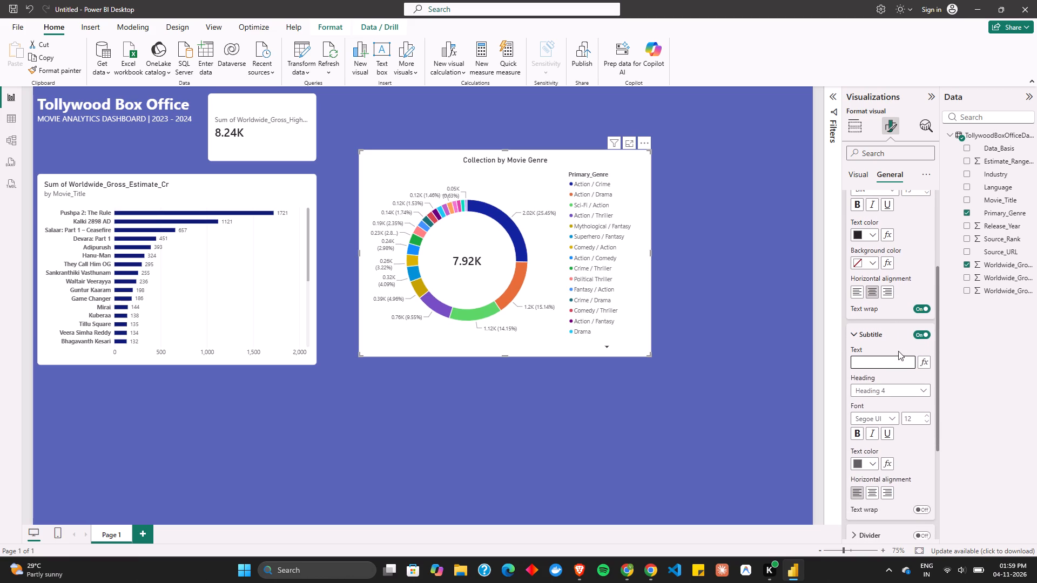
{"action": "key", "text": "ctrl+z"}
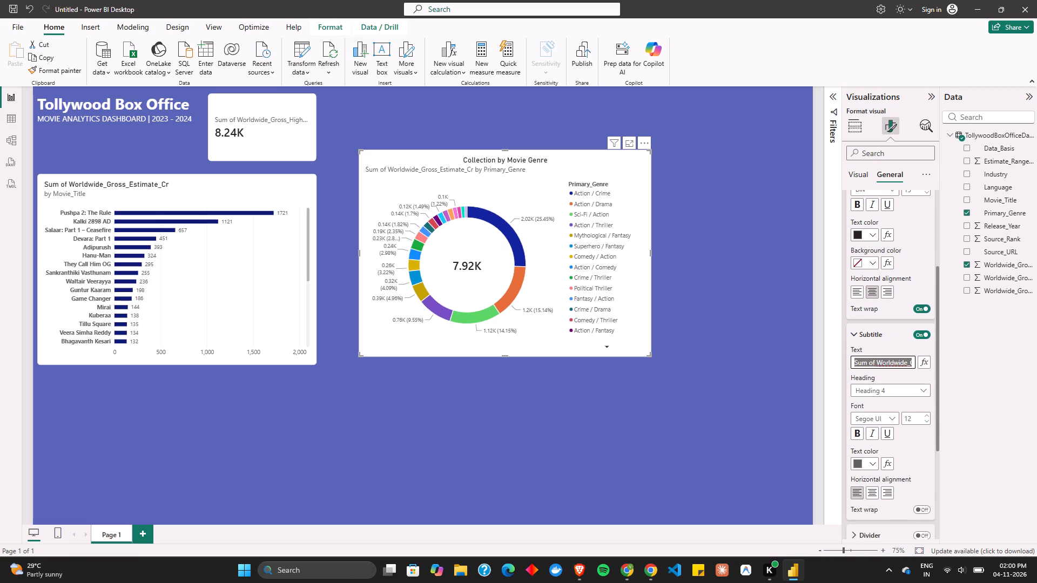
Centre the donut chart's subtitle horizontally.
{"action": "left_click", "coordinate": [873, 492]}
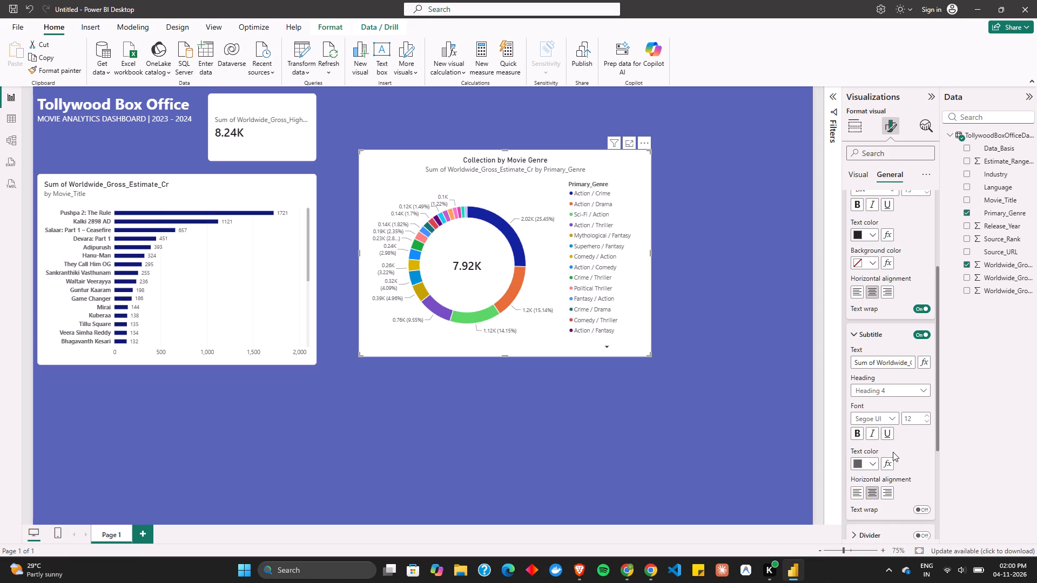
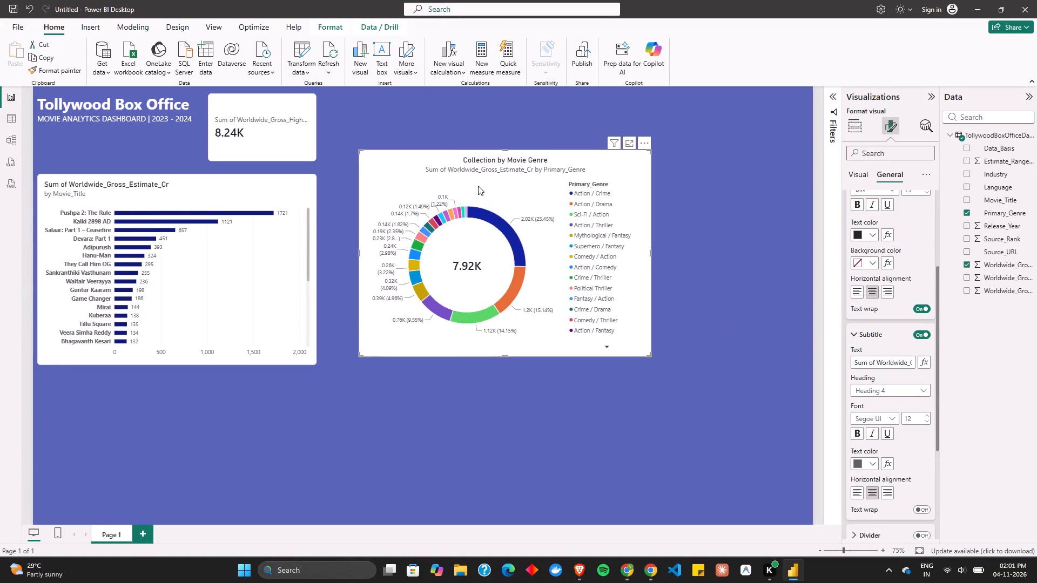
Place the genre donut chart beside the movie bar chart and resize it to the bar chart's height.
{"action": "left_click_drag", "start_coordinate": [478, 186], "coordinate": [443, 165]}
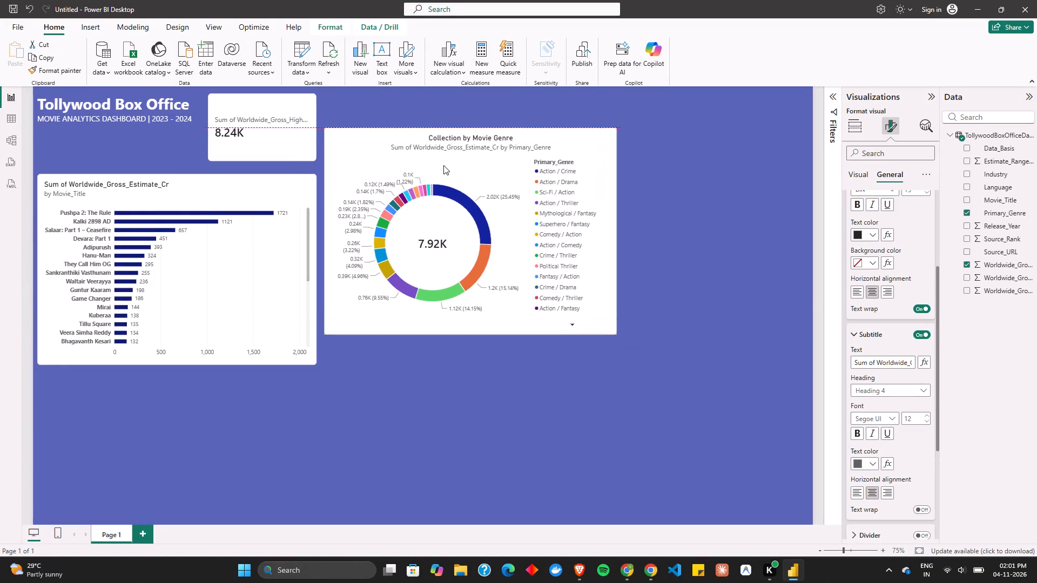
{"action": "left_click_drag", "start_coordinate": [443, 165], "coordinate": [442, 207]}
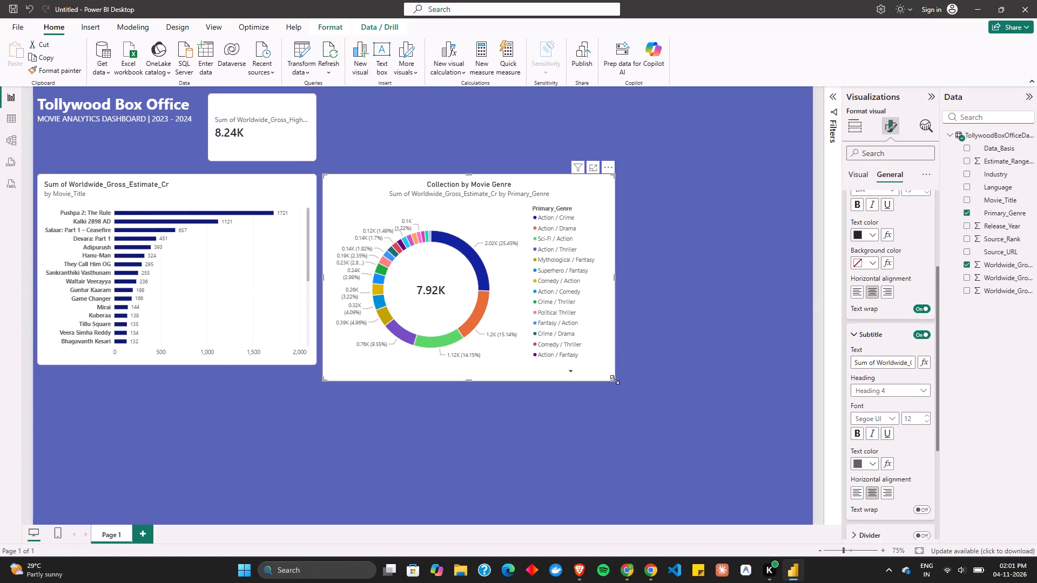
{"action": "left_click_drag", "start_coordinate": [615, 379], "coordinate": [612, 363]}
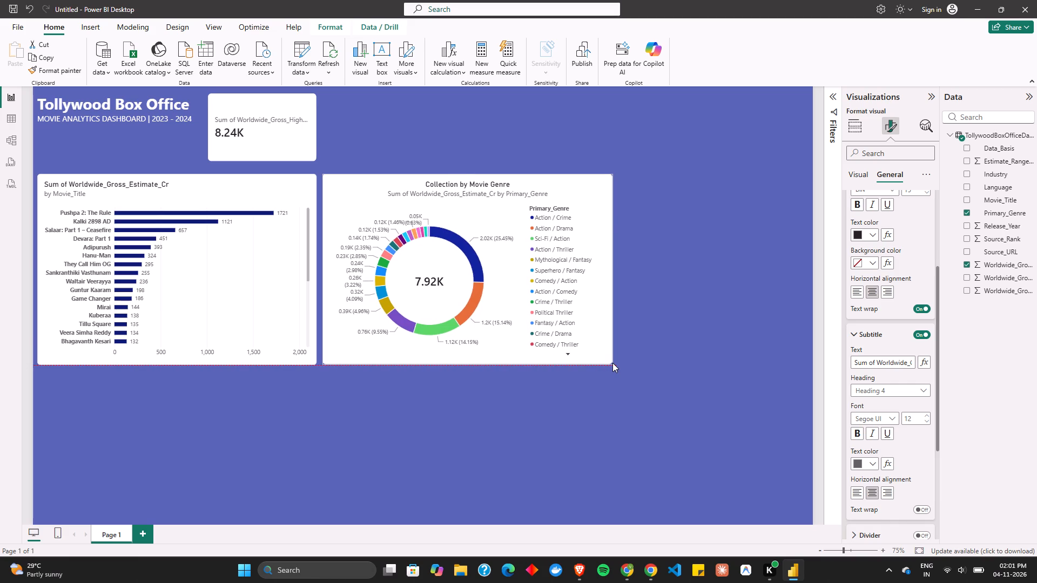
{"action": "left_click_drag", "start_coordinate": [612, 363], "coordinate": [610, 365]}
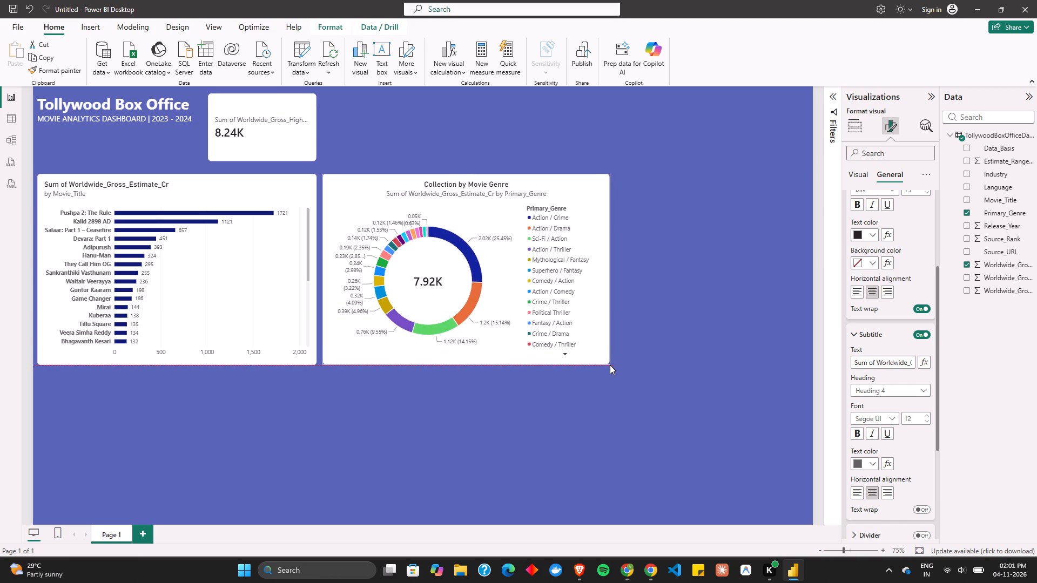
{"action": "left_click_drag", "start_coordinate": [610, 365], "coordinate": [609, 365]}
{"action": "left_click", "coordinate": [662, 346]}
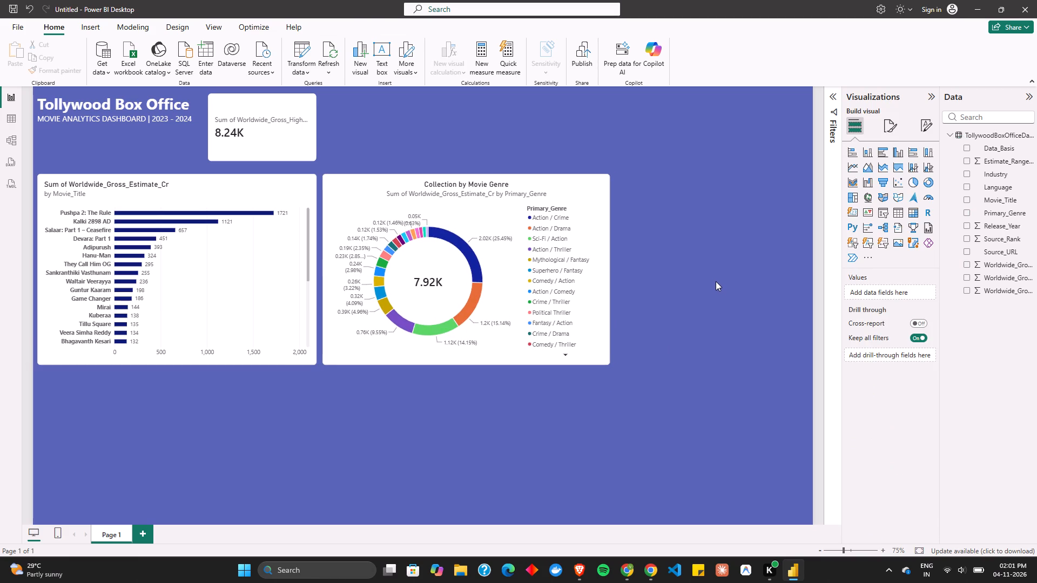
Switch to the ChatGPT guide and review its slicer instructions and the steps for the year-wise collection chart.
{"action": "key", "text": "alt+Tab"}
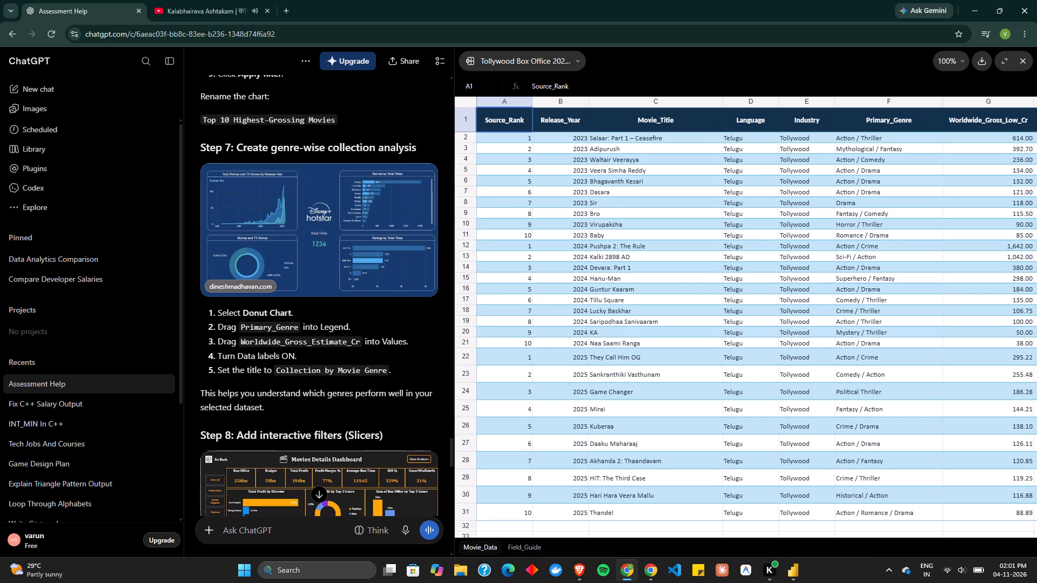
{"action": "scroll", "coordinate": [459, 314], "scroll_direction": "down", "scroll_amount": 1}
{"action": "scroll", "coordinate": [366, 349], "scroll_direction": "down", "scroll_amount": 3}
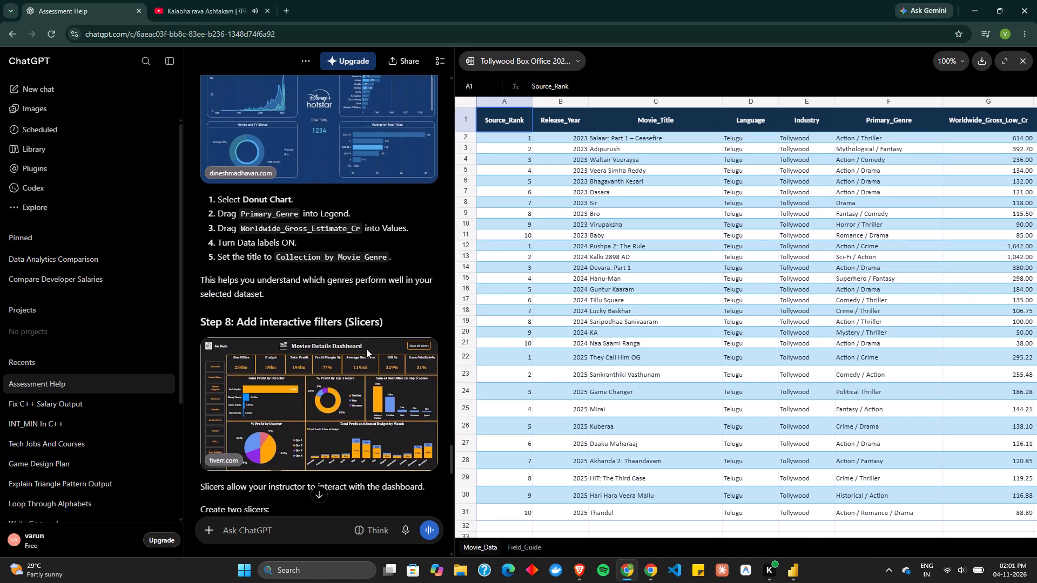
{"action": "scroll", "coordinate": [366, 349], "scroll_direction": "down", "scroll_amount": 3}
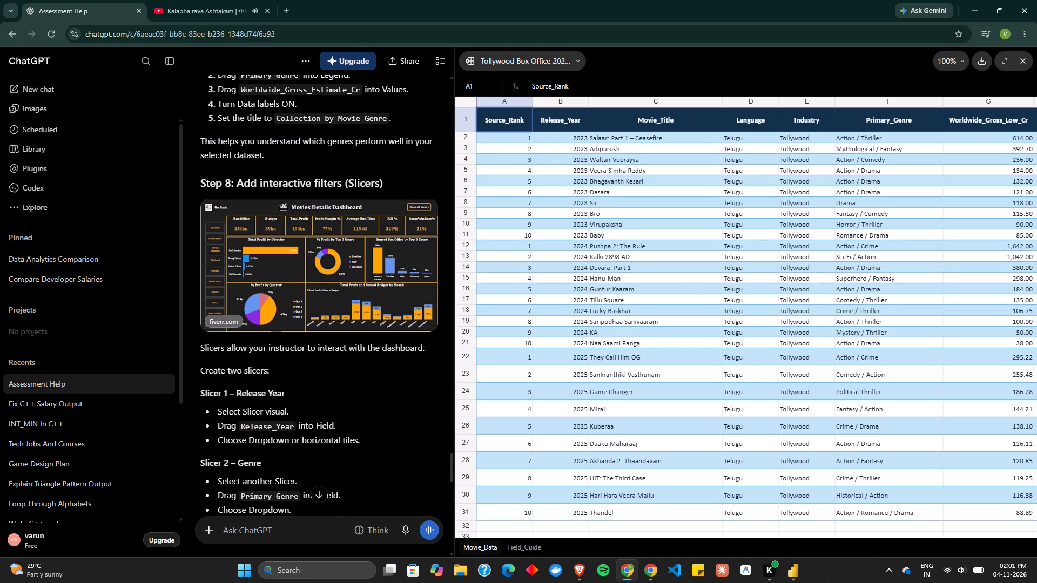
{"action": "scroll", "coordinate": [356, 261], "scroll_direction": "up", "scroll_amount": 7}
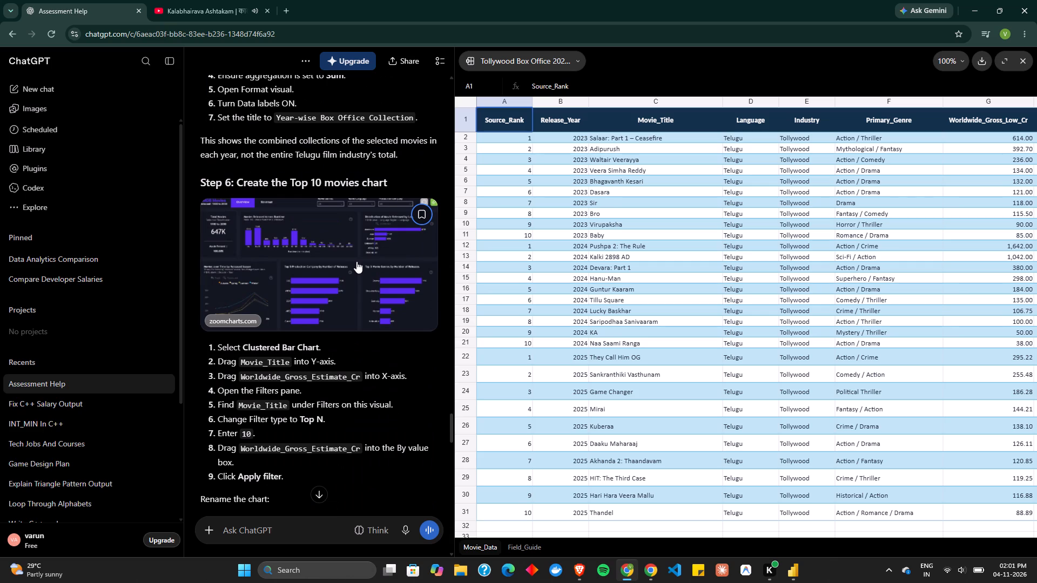
{"action": "scroll", "coordinate": [371, 218], "scroll_direction": "up", "scroll_amount": 2}
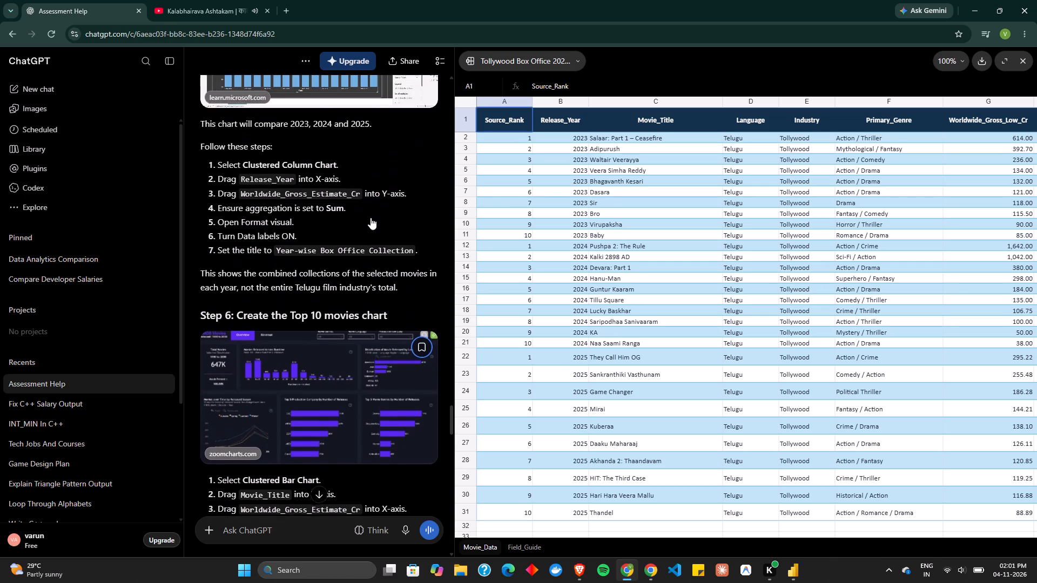
{"action": "scroll", "coordinate": [371, 218], "scroll_direction": "up", "scroll_amount": 2}
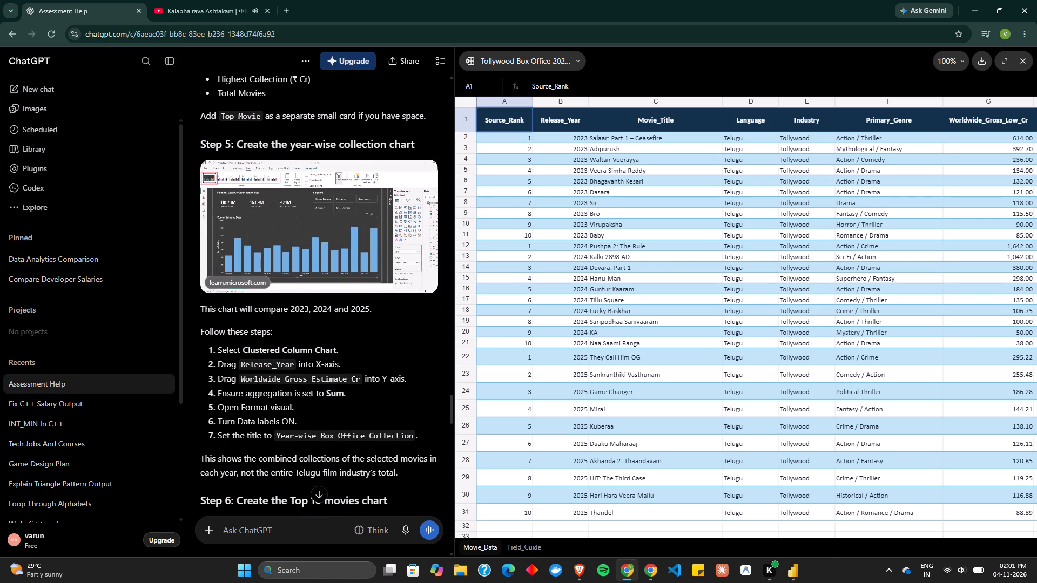
Switch back to Power BI and add a clustered column chart to the report page.
{"action": "key", "text": "alt+Tab"}
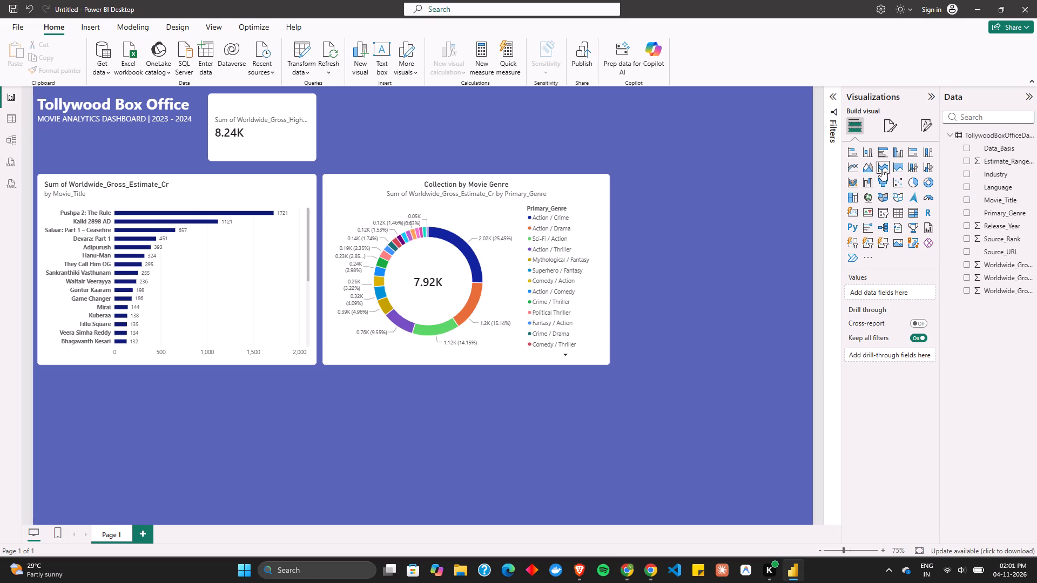
{"action": "left_click", "coordinate": [896, 156]}
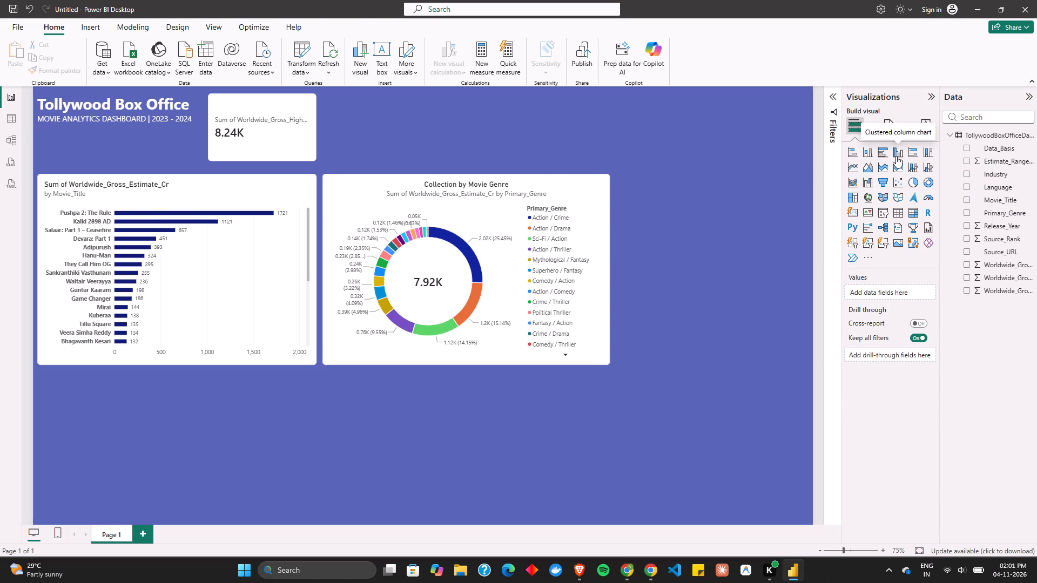
Shrink the worldwide gross KPI card beside the dashboard title in both width and height.
{"action": "scroll", "coordinate": [708, 272], "scroll_direction": "down", "scroll_amount": 3}
{"action": "scroll", "coordinate": [642, 381], "scroll_direction": "down", "scroll_amount": 1}
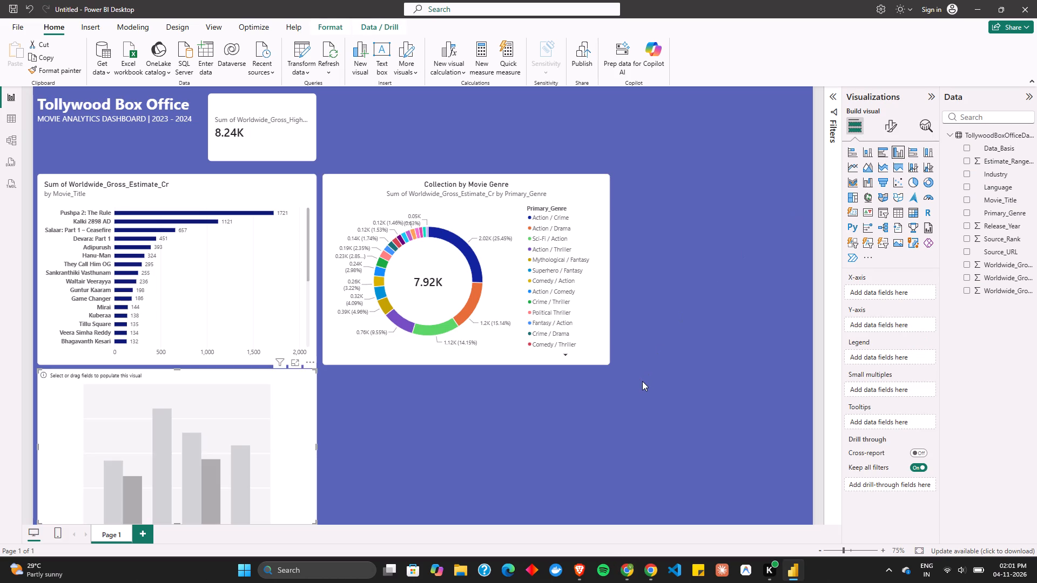
{"action": "scroll", "coordinate": [642, 381], "scroll_direction": "down", "scroll_amount": 2}
{"action": "left_click_drag", "start_coordinate": [842, 550], "coordinate": [841, 552]}
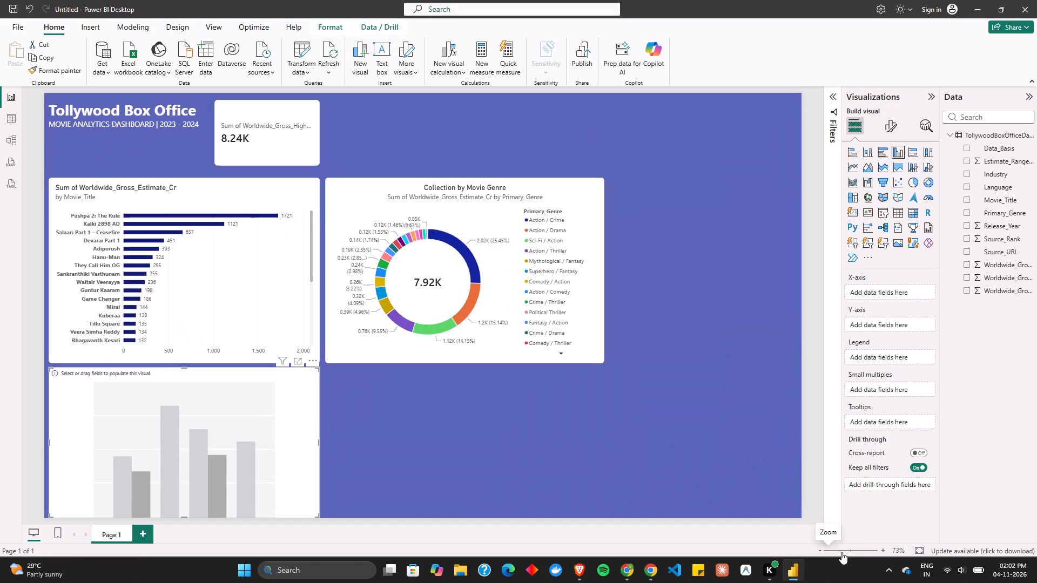
{"action": "left_click_drag", "start_coordinate": [841, 552], "coordinate": [837, 551]}
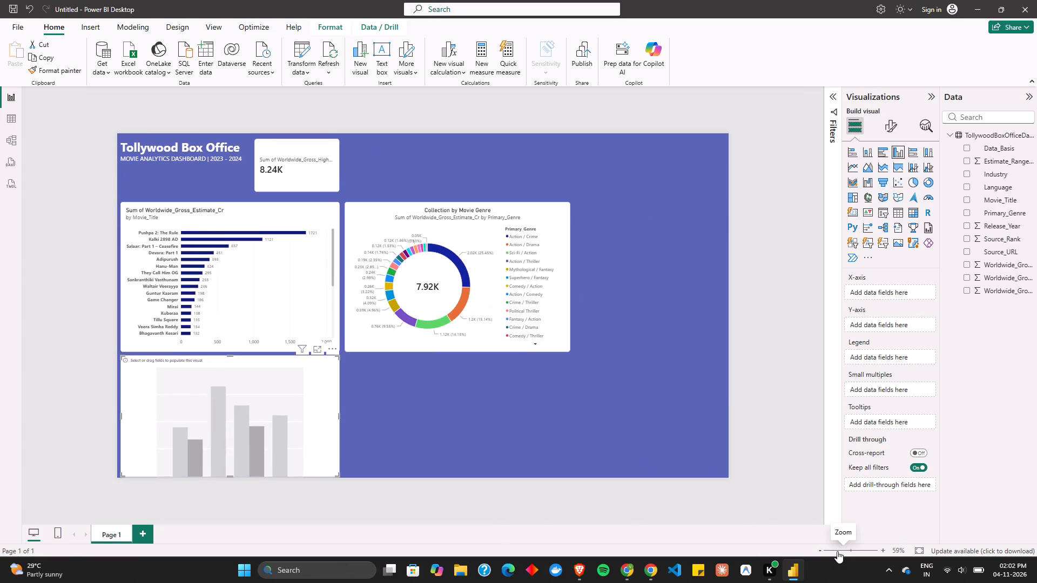
{"action": "left_click_drag", "start_coordinate": [837, 551], "coordinate": [837, 551]}
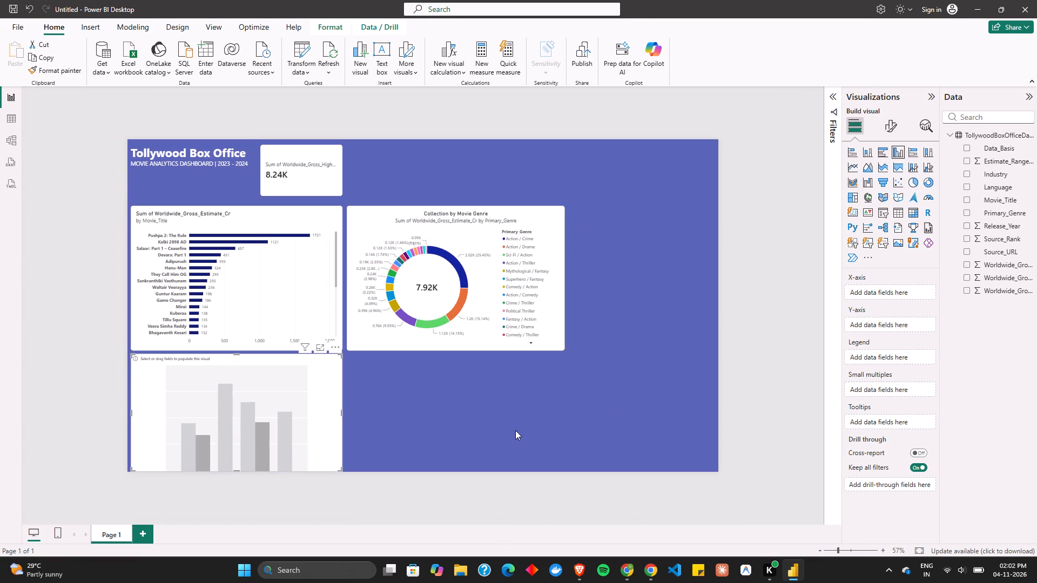
{"action": "left_click", "coordinate": [515, 430]}
{"action": "left_click", "coordinate": [286, 166]}
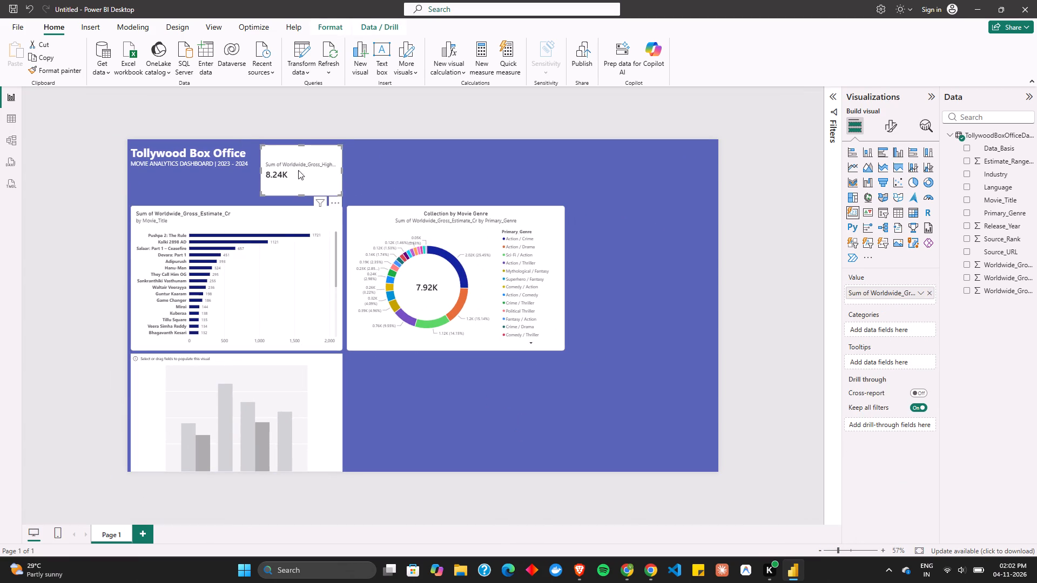
{"action": "left_click_drag", "start_coordinate": [342, 193], "coordinate": [321, 185]}
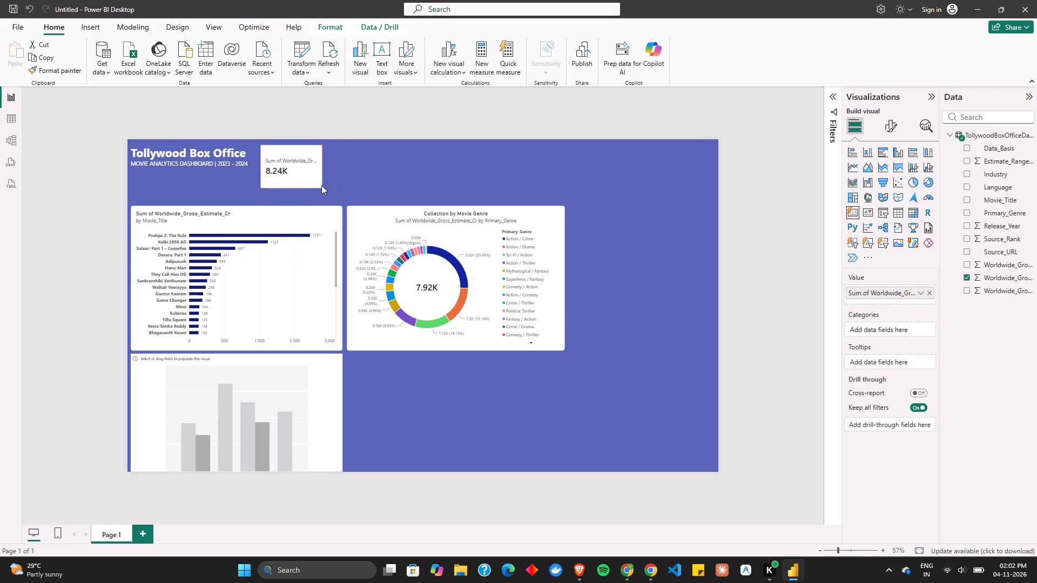
{"action": "left_click_drag", "start_coordinate": [321, 185], "coordinate": [320, 184]}
{"action": "left_click", "coordinate": [342, 178]}
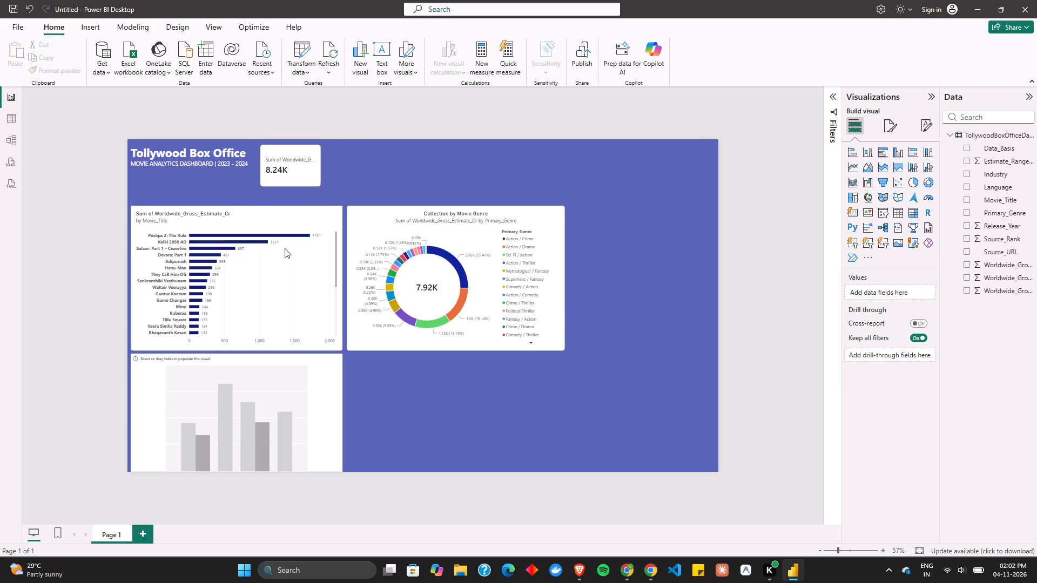
Move the movie bar chart and the genre donut chart down to the bottom right area of the report page.
{"action": "left_click", "coordinate": [285, 248]}
{"action": "left_click_drag", "start_coordinate": [255, 263], "coordinate": [590, 386]}
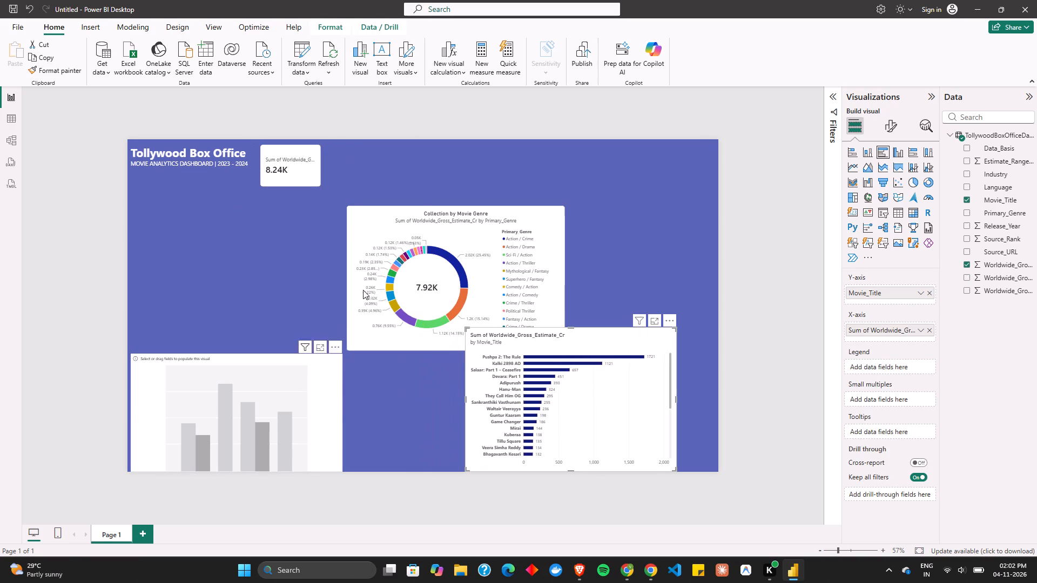
{"action": "left_click_drag", "start_coordinate": [437, 234], "coordinate": [502, 464]}
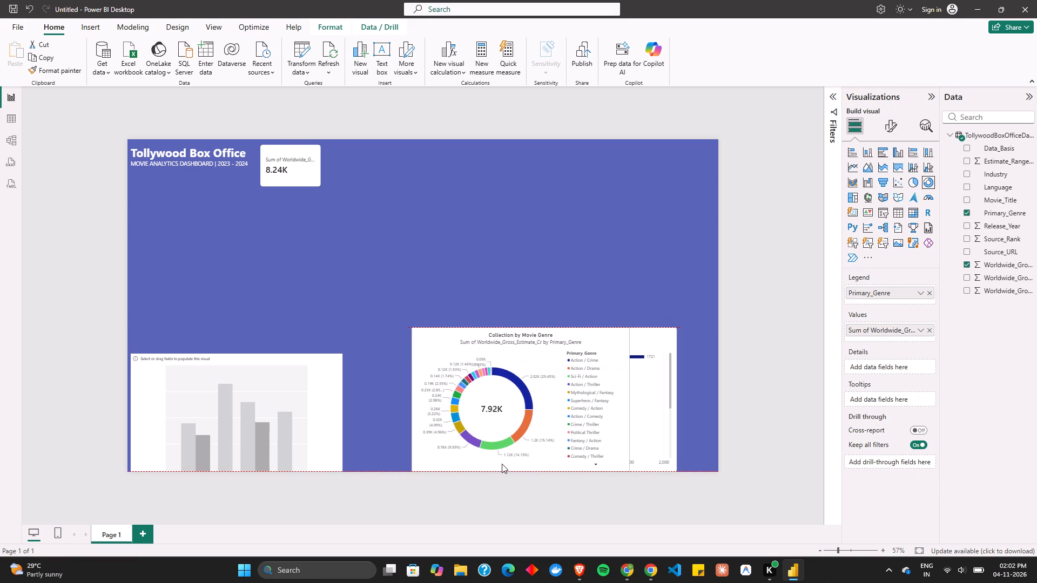
{"action": "left_click_drag", "start_coordinate": [502, 464], "coordinate": [500, 464]}
Move the empty clustered column chart up to the page's left edge, just below the dashboard title and KPI card.
{"action": "left_click_drag", "start_coordinate": [268, 398], "coordinate": [274, 247]}
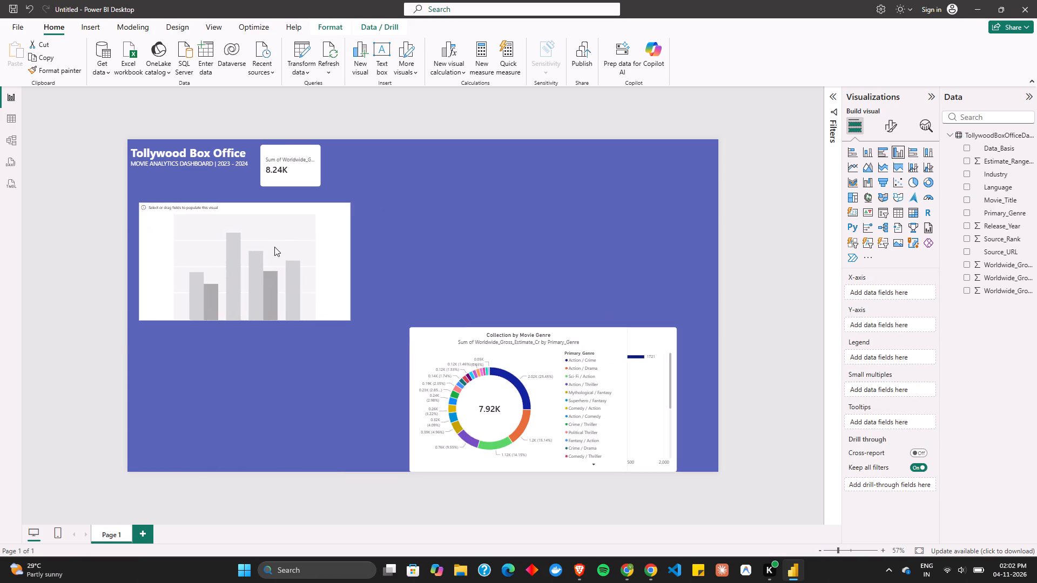
{"action": "left_click_drag", "start_coordinate": [274, 247], "coordinate": [271, 238]}
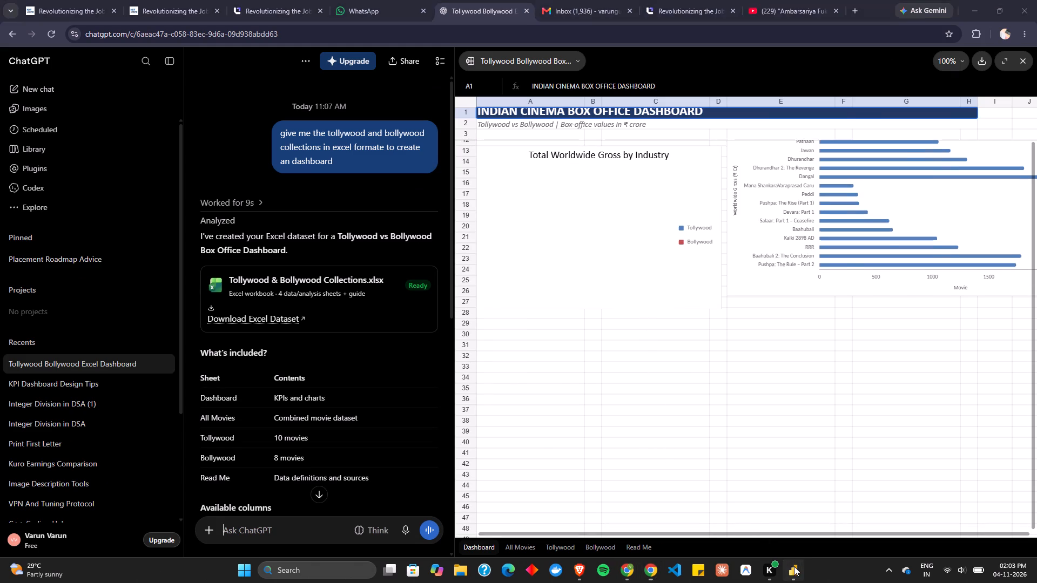
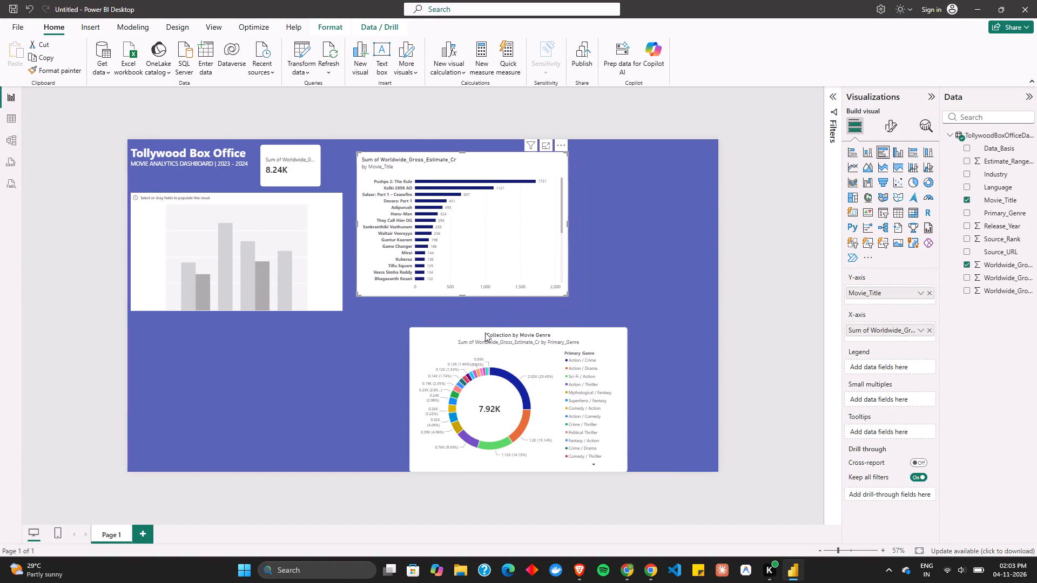
Move the genre donut chart to the page's left edge, directly below the empty clustered column chart.
{"action": "left_click_drag", "start_coordinate": [518, 409], "coordinate": [252, 398]}
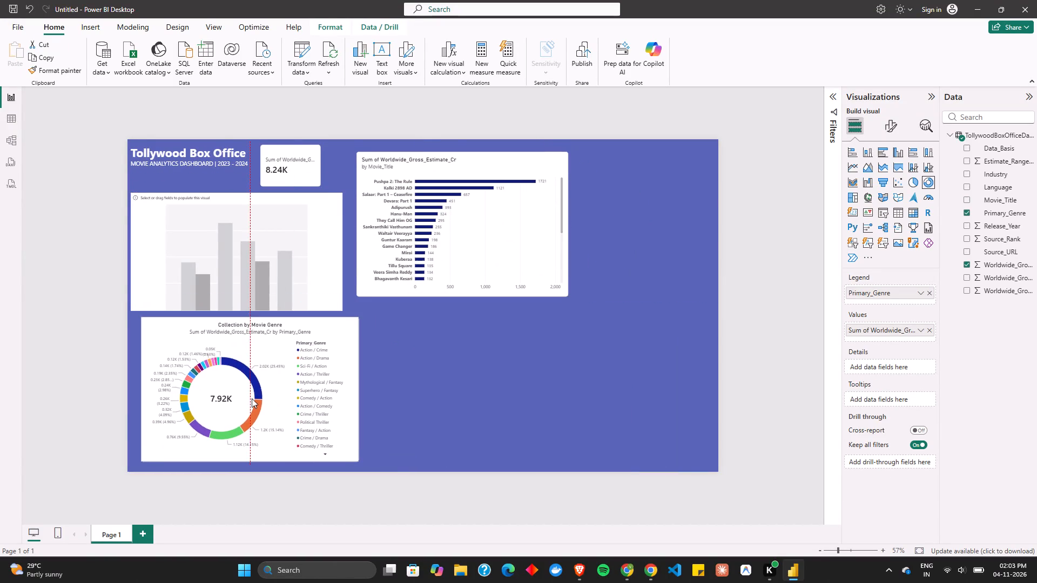
{"action": "left_click_drag", "start_coordinate": [252, 398], "coordinate": [242, 399]}
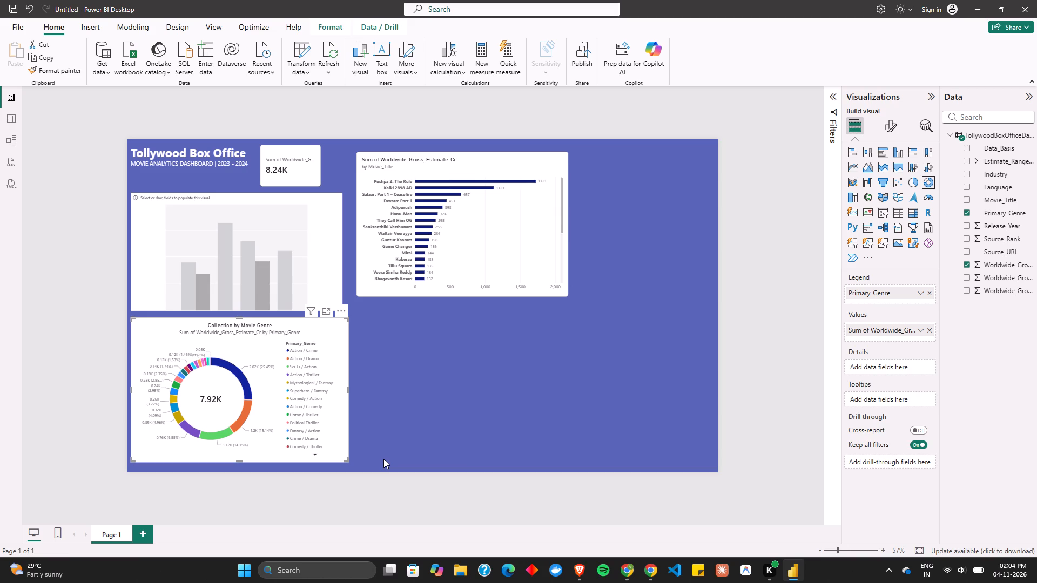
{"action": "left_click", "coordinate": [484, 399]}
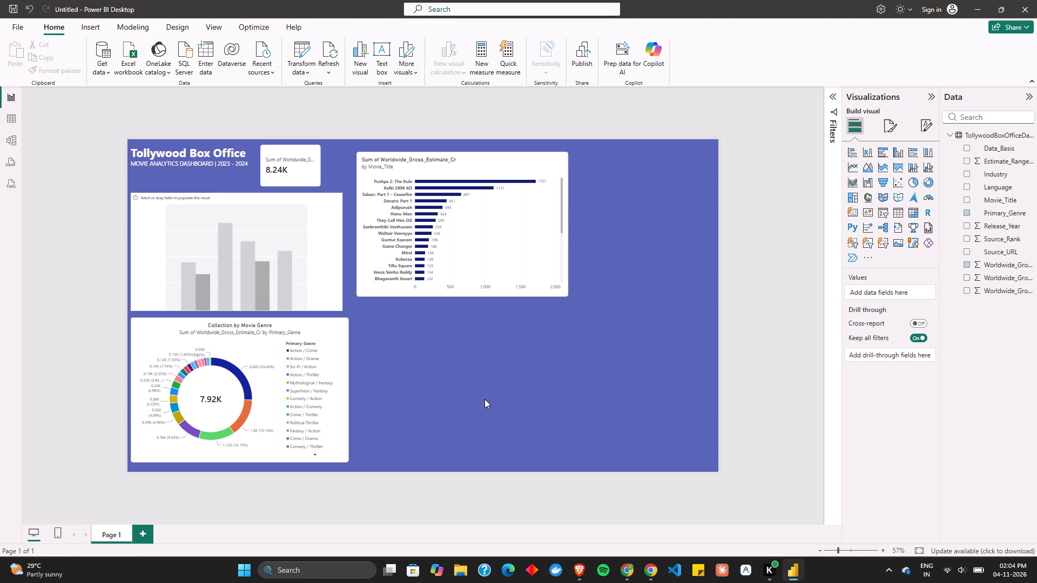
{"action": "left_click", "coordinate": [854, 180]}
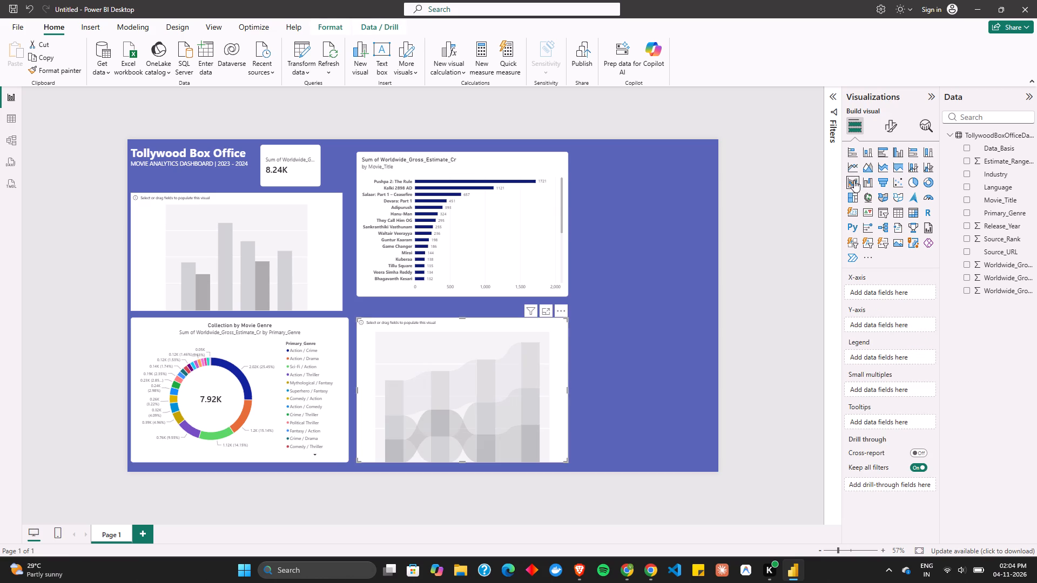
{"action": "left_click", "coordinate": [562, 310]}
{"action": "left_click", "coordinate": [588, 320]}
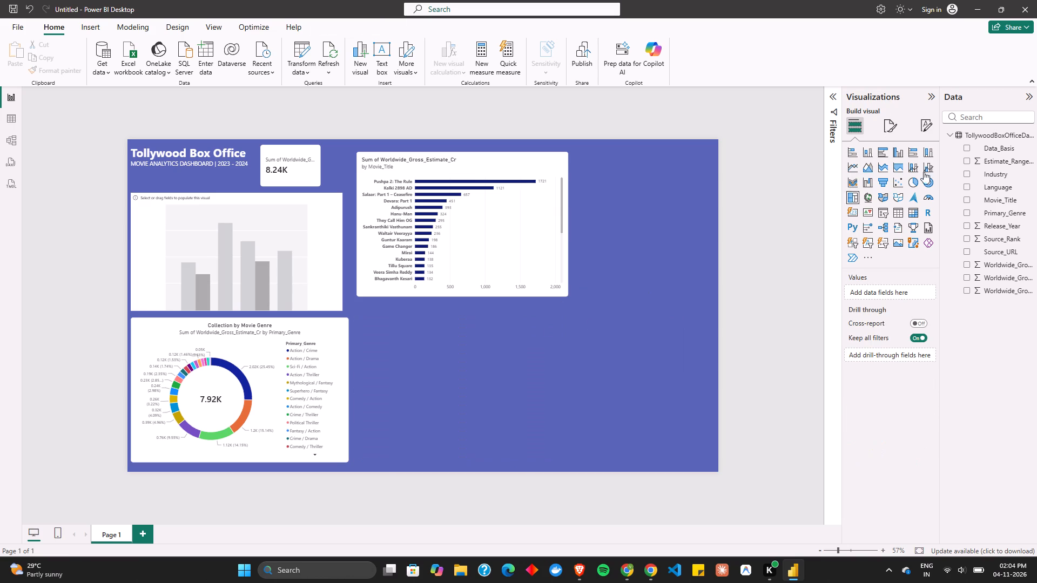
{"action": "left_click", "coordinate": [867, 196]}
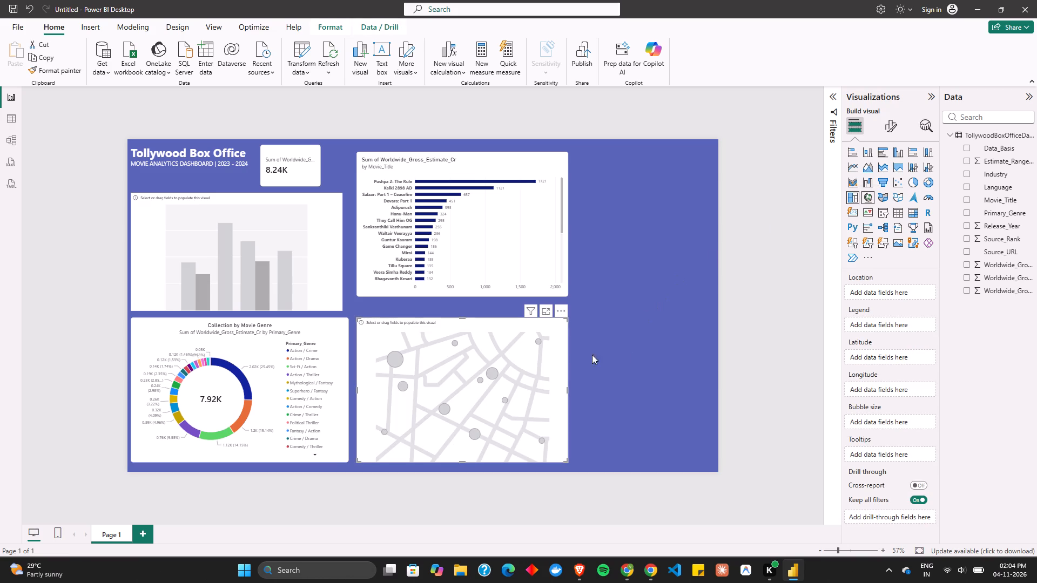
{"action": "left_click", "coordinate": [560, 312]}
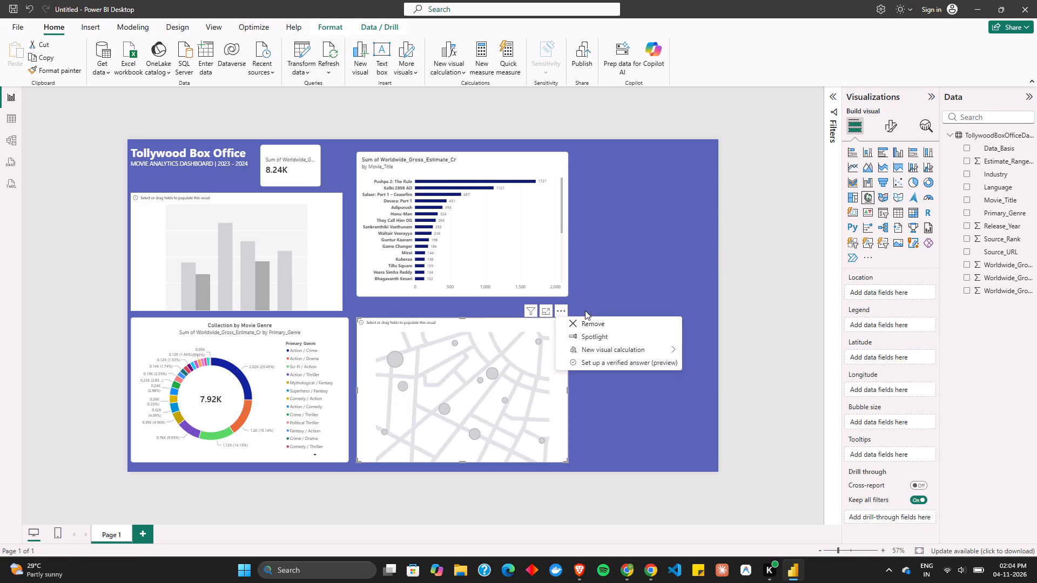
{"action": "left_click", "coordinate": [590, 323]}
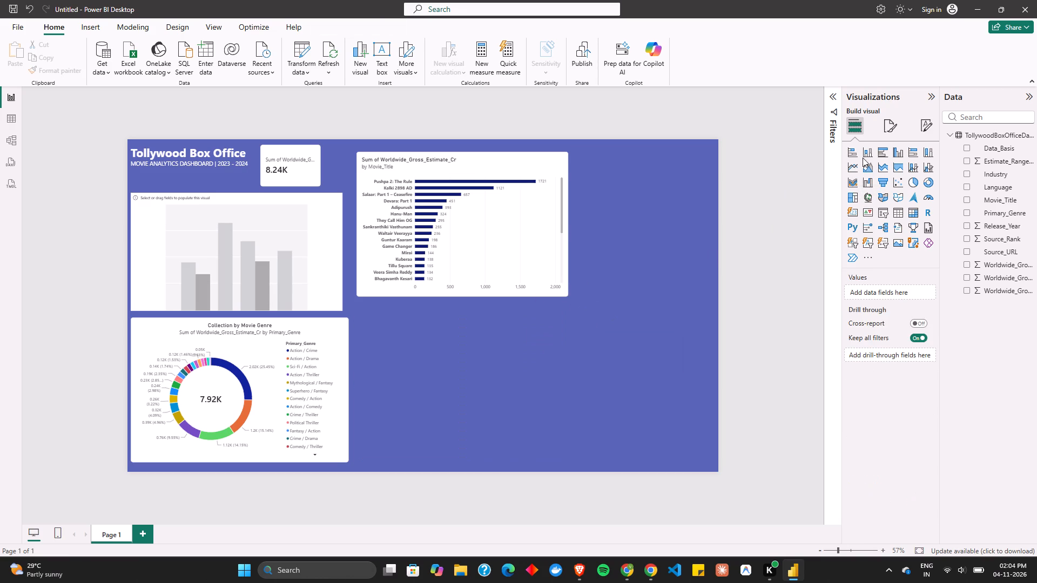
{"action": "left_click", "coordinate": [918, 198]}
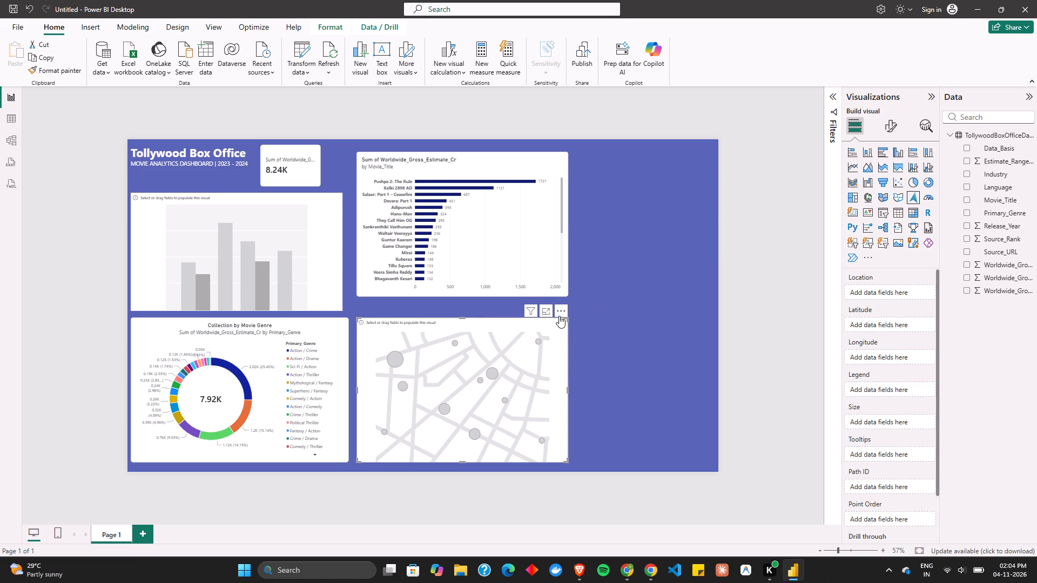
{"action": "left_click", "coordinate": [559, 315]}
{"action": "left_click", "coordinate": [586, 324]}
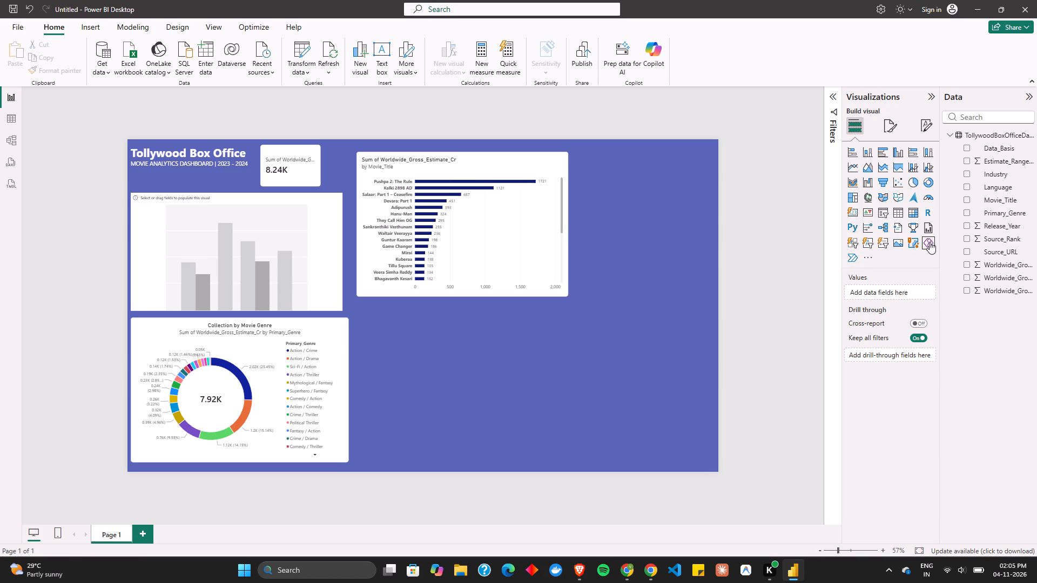
Add a line chart with Worldwide_Gross_Estimate_Cr on the X-axis, Worldwide_Gross_High_Cr on the Y-axis and Worldwide_Gross_Low_Cr on the secondary y-axis.
{"action": "left_click", "coordinate": [854, 170]}
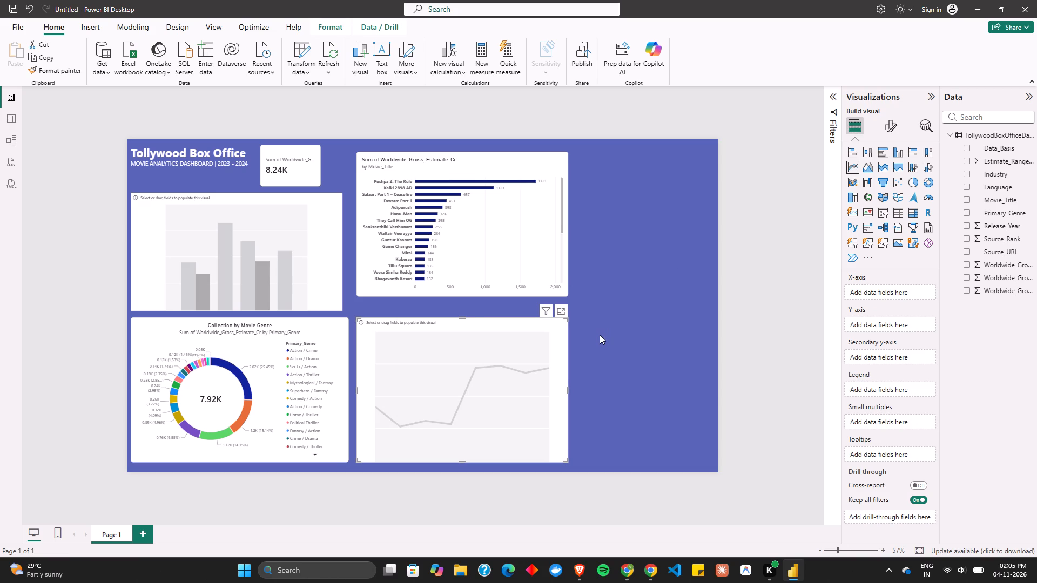
{"action": "scroll", "coordinate": [599, 337], "scroll_direction": "down", "scroll_amount": 1}
{"action": "left_click", "coordinate": [498, 385]}
{"action": "left_click_drag", "start_coordinate": [998, 265], "coordinate": [896, 290]}
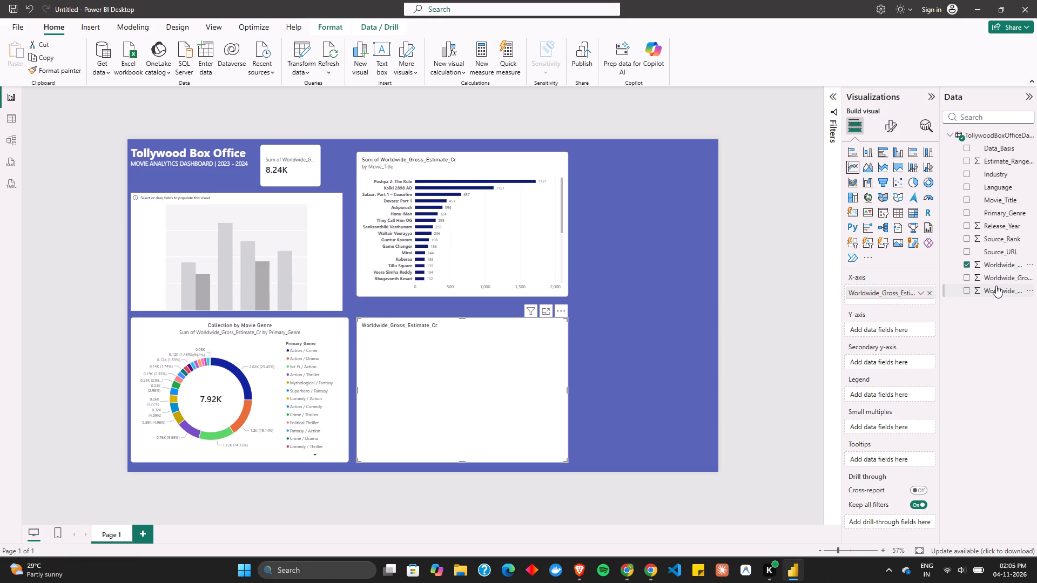
{"action": "left_click_drag", "start_coordinate": [1006, 277], "coordinate": [902, 328]}
{"action": "left_click_drag", "start_coordinate": [993, 289], "coordinate": [951, 328]}
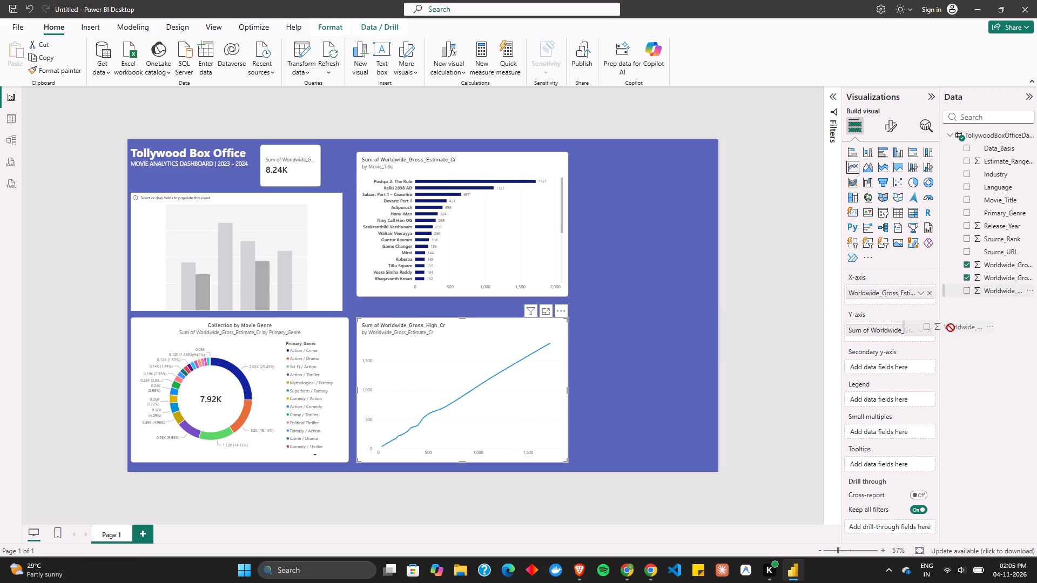
{"action": "left_click_drag", "start_coordinate": [951, 328], "coordinate": [891, 362]}
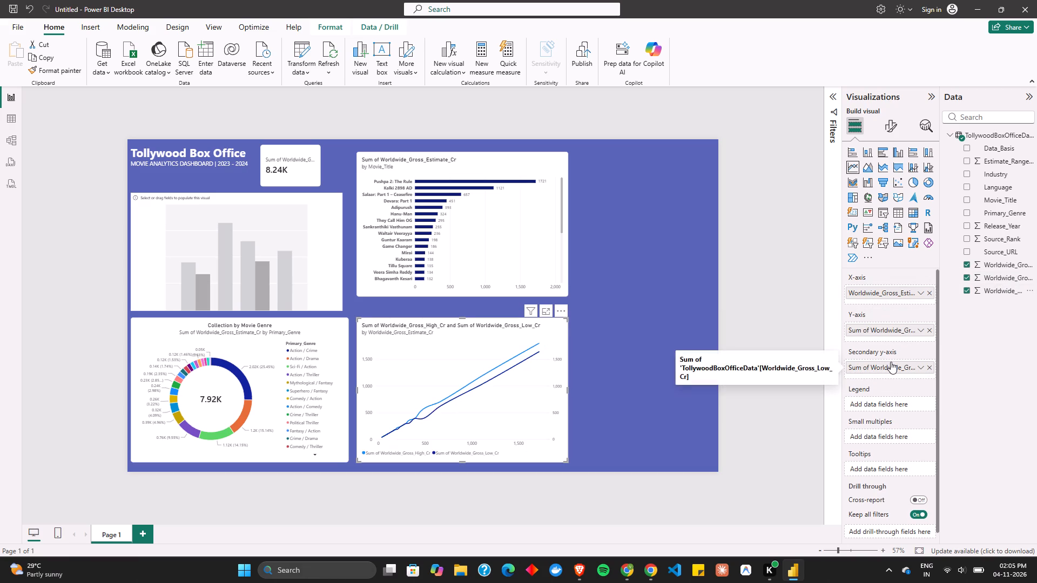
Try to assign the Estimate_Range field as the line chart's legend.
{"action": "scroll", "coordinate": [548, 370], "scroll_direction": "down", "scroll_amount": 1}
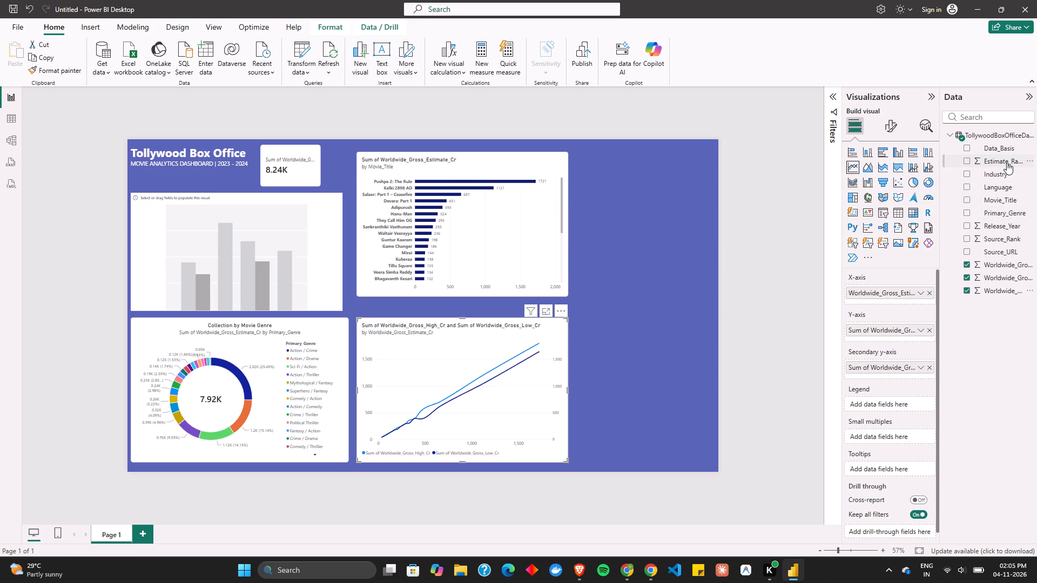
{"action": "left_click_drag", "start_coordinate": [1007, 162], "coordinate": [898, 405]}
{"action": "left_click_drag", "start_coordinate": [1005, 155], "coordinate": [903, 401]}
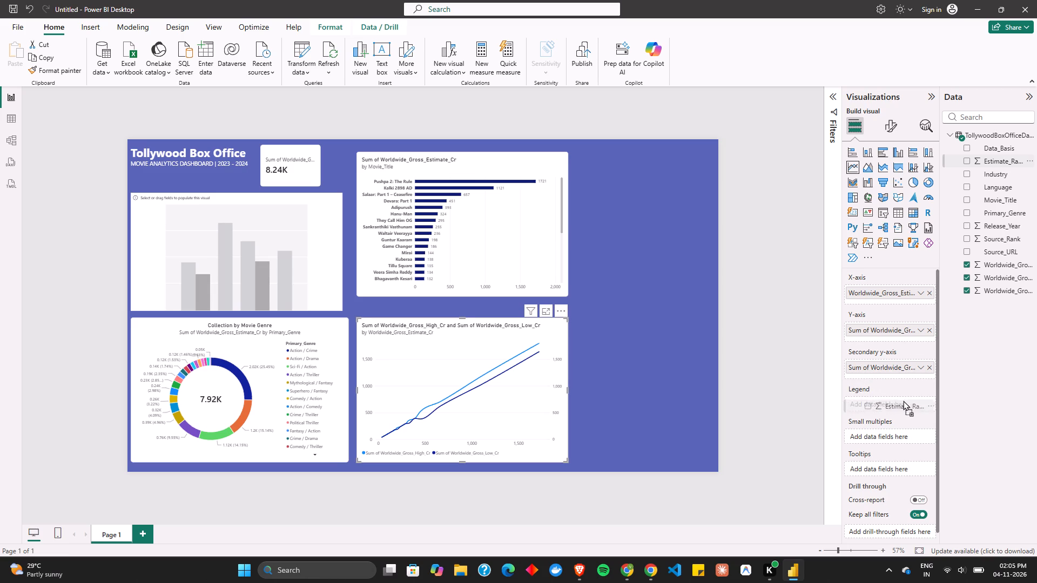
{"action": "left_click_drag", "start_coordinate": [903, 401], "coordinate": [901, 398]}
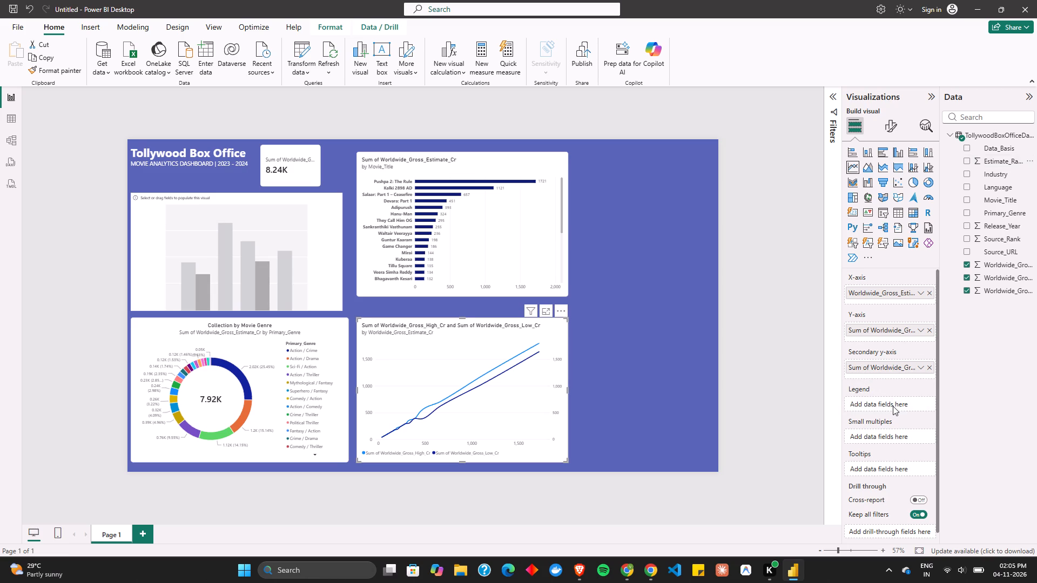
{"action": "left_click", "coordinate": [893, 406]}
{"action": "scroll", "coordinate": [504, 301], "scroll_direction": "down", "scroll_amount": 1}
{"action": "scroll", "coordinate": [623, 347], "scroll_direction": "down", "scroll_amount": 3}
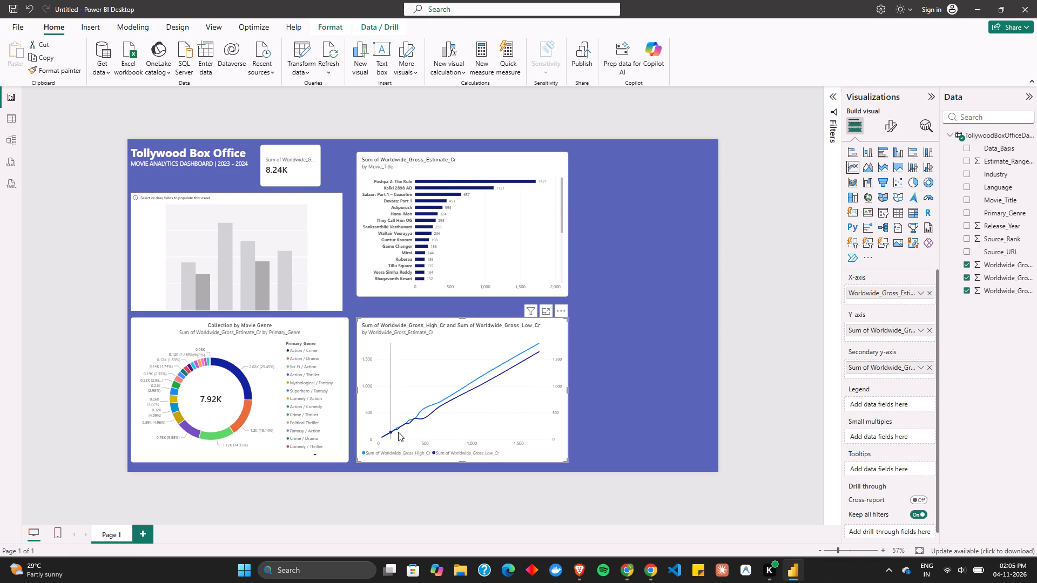
Add a scatter chart using Worldwide_Gross_Estimate_Cr as values, Worldwide_Gross_High_Cr on X, Worldwide_Gross_Low_Cr on Y and Source_URL as legend.
{"action": "left_click", "coordinate": [646, 350]}
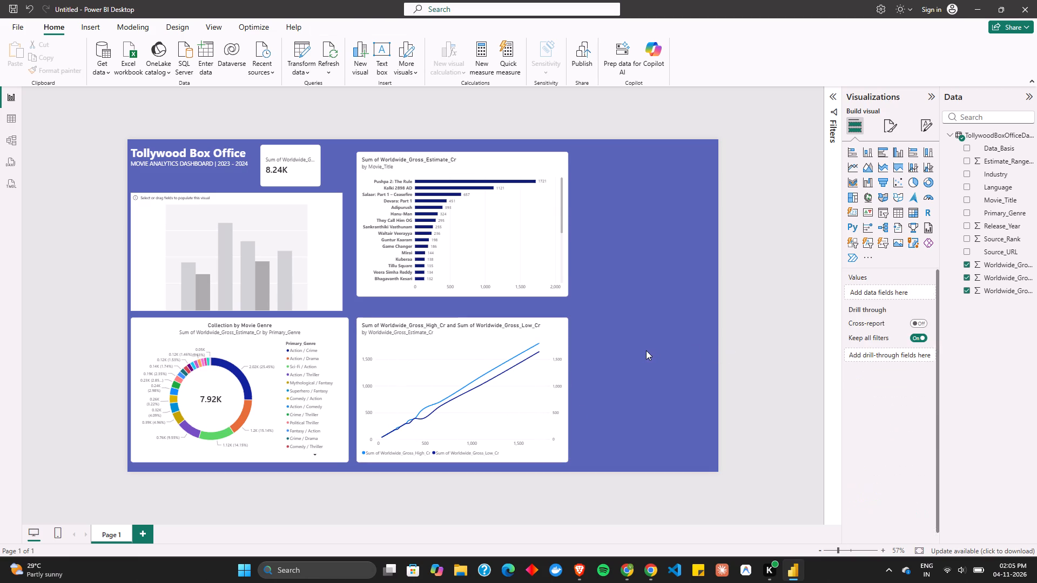
{"action": "left_click", "coordinate": [894, 187]}
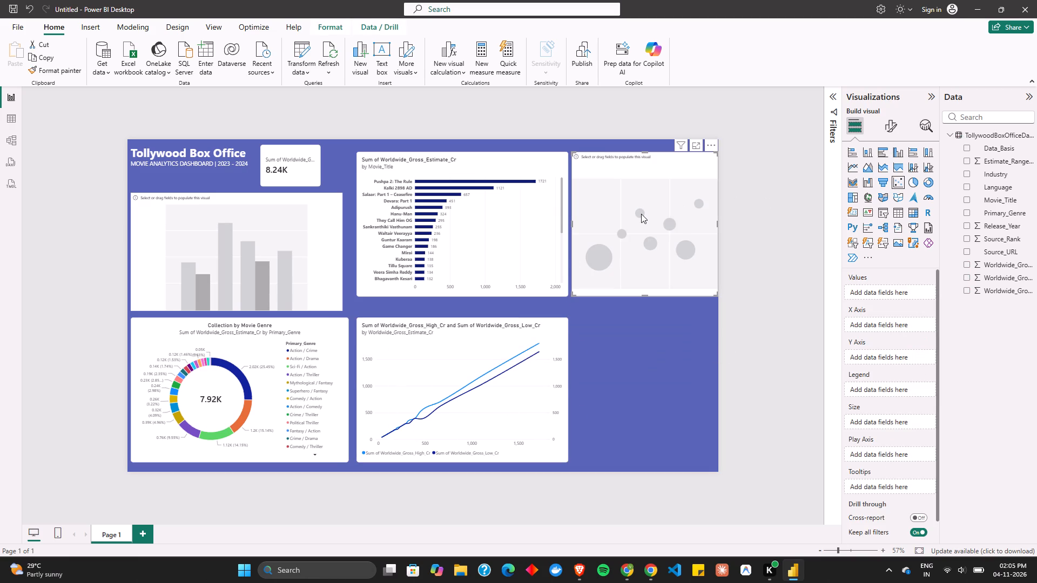
{"action": "left_click_drag", "start_coordinate": [1006, 265], "coordinate": [892, 308]}
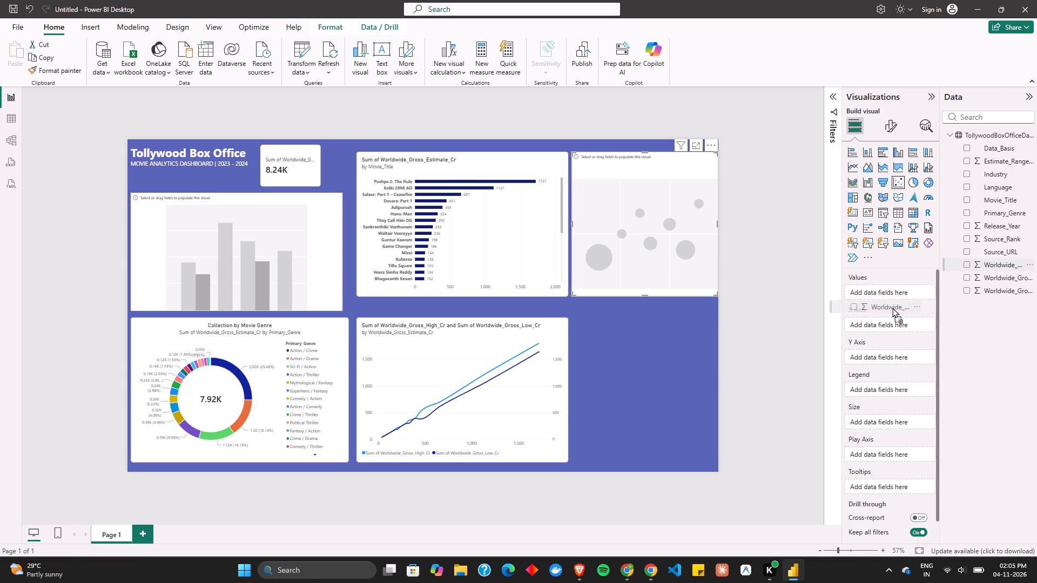
{"action": "left_click_drag", "start_coordinate": [892, 308], "coordinate": [906, 292]}
{"action": "left_click_drag", "start_coordinate": [1003, 276], "coordinate": [950, 304]}
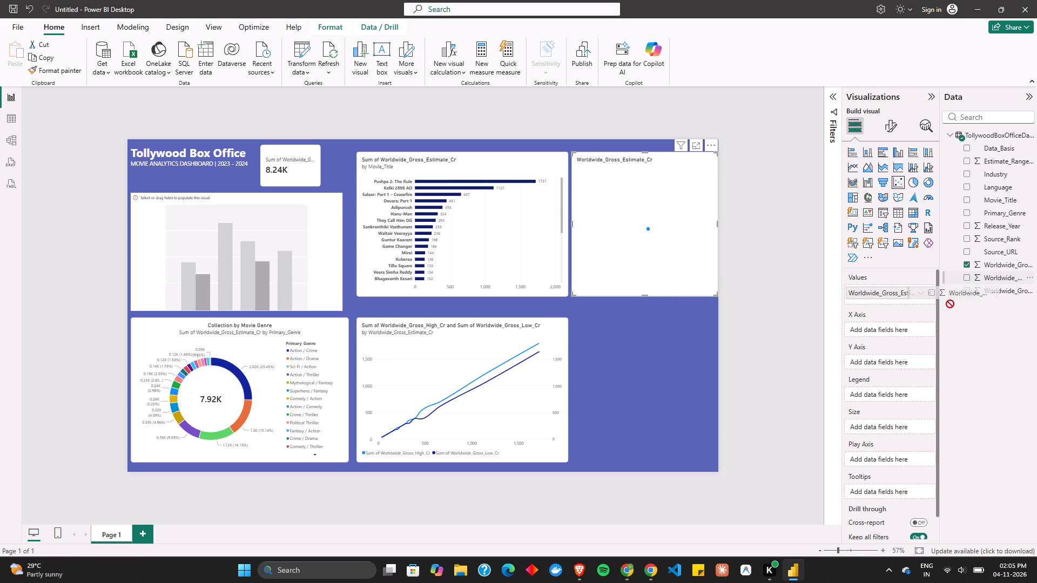
{"action": "left_click_drag", "start_coordinate": [950, 304], "coordinate": [903, 328]}
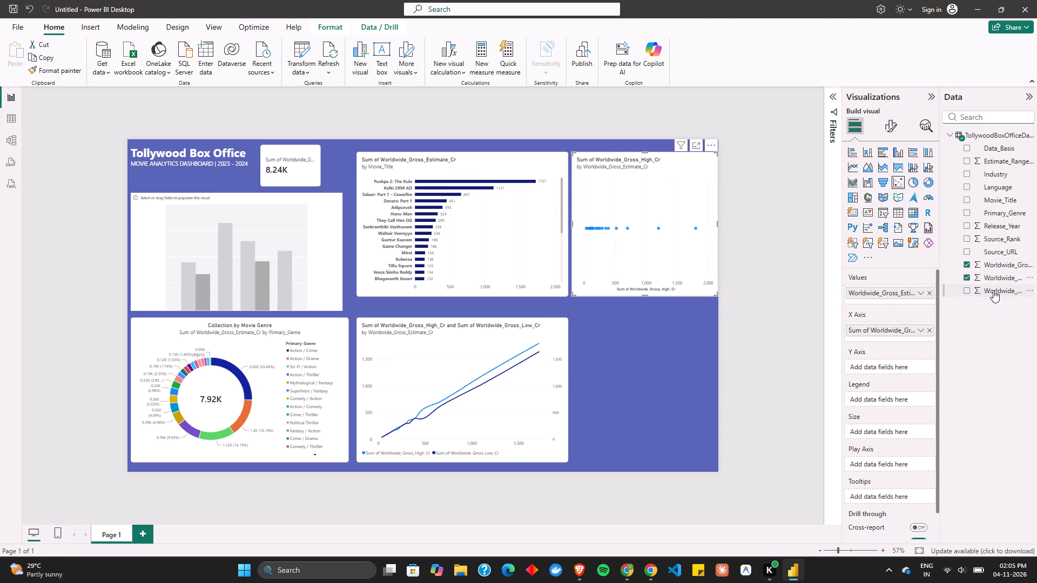
{"action": "left_click_drag", "start_coordinate": [994, 289], "coordinate": [891, 365]}
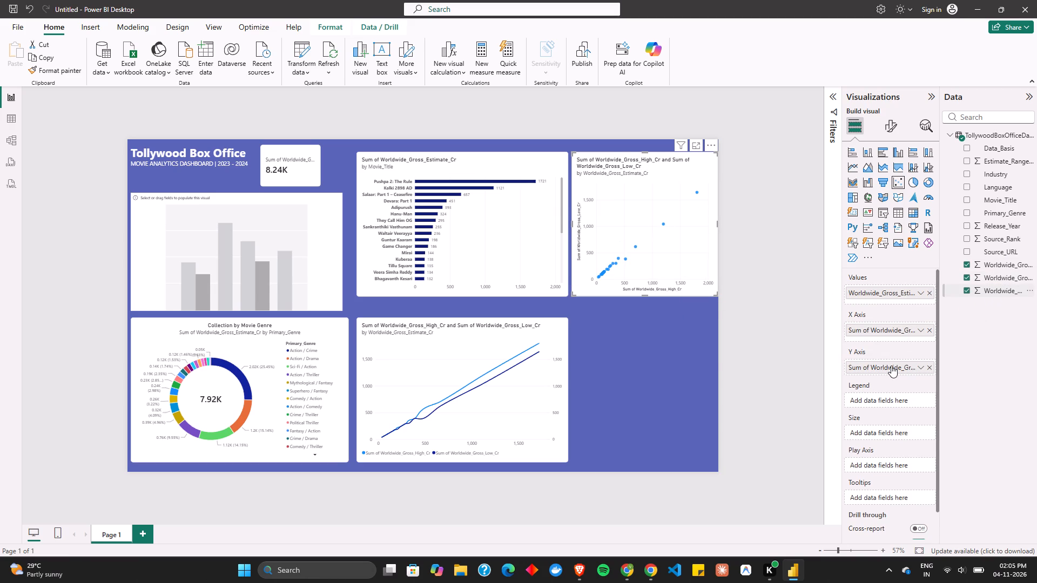
{"action": "left_click_drag", "start_coordinate": [1004, 249], "coordinate": [886, 376]}
{"action": "left_click_drag", "start_coordinate": [886, 376], "coordinate": [893, 397]}
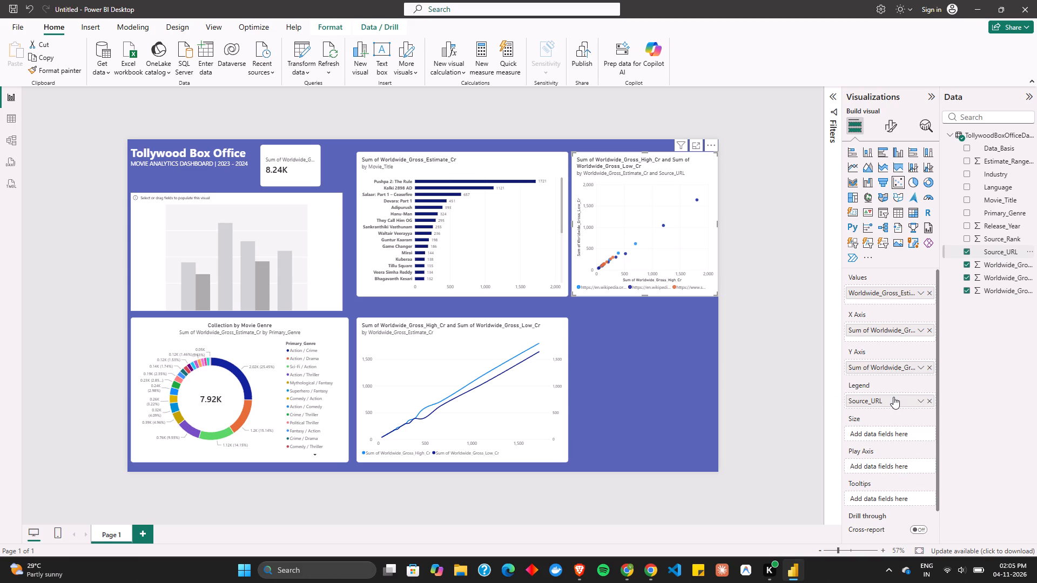
Add a stacked area chart with Source_Rank on the X-axis, Worldwide_Gross_High_Cr on the Y-axis and Worldwide_Gross_Estimate_Cr as legend.
{"action": "left_click", "coordinate": [737, 238]}
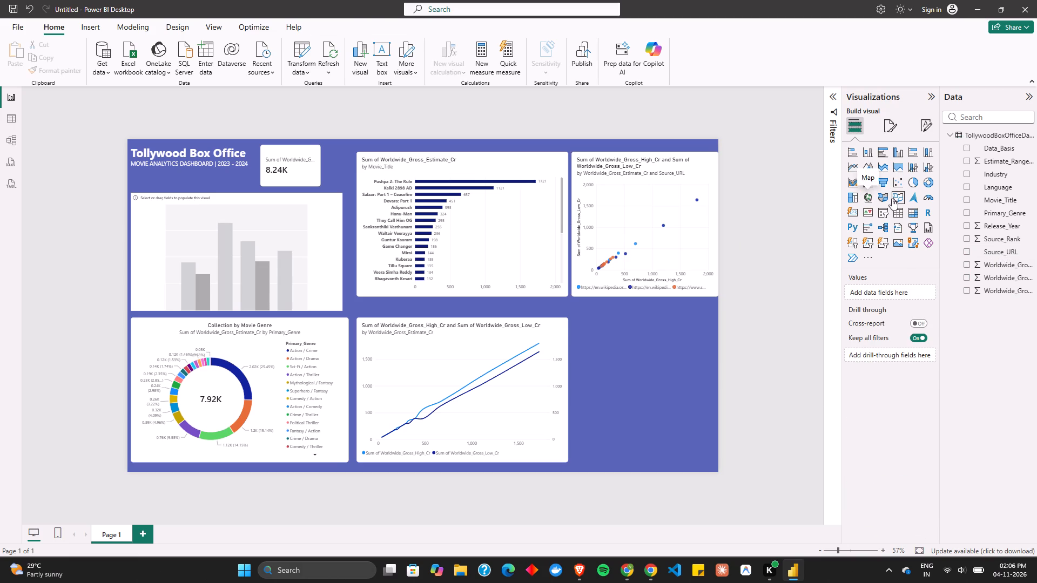
{"action": "left_click", "coordinate": [885, 169]}
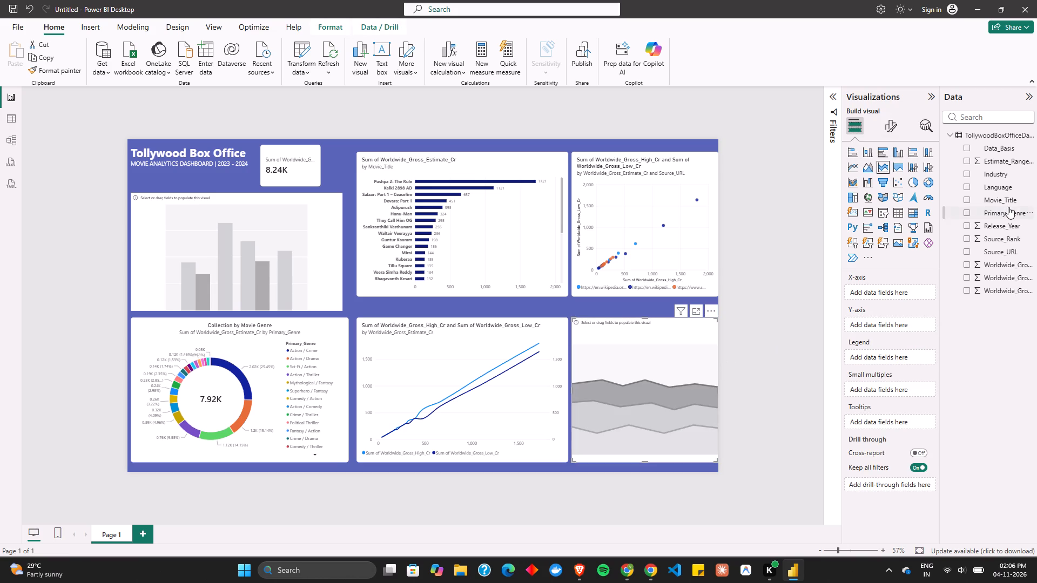
{"action": "left_click_drag", "start_coordinate": [1002, 242], "coordinate": [897, 300]}
{"action": "left_click_drag", "start_coordinate": [897, 300], "coordinate": [897, 301]}
{"action": "left_click_drag", "start_coordinate": [994, 268], "coordinate": [885, 342]}
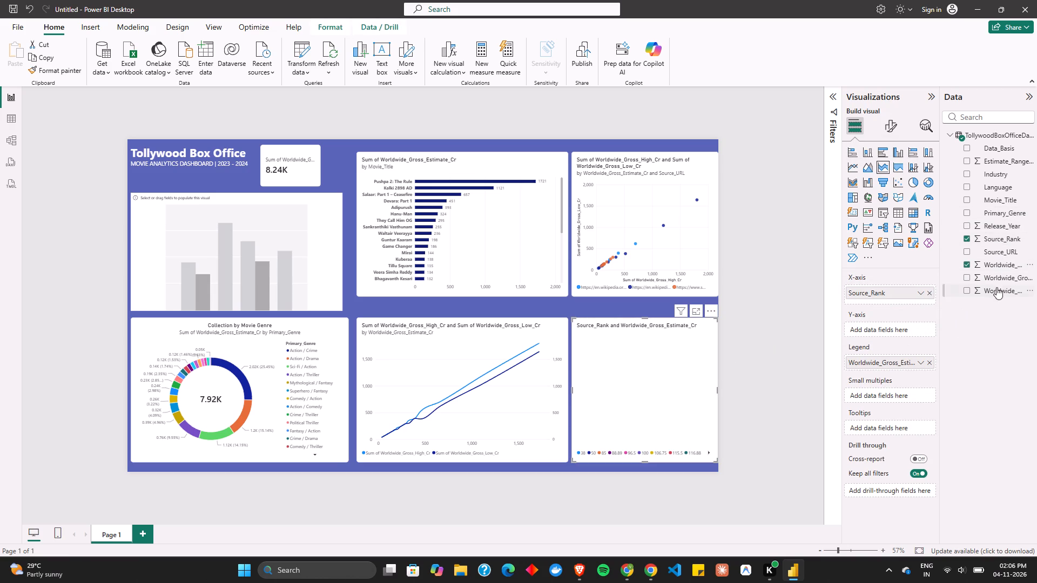
{"action": "left_click_drag", "start_coordinate": [998, 273], "coordinate": [895, 326]}
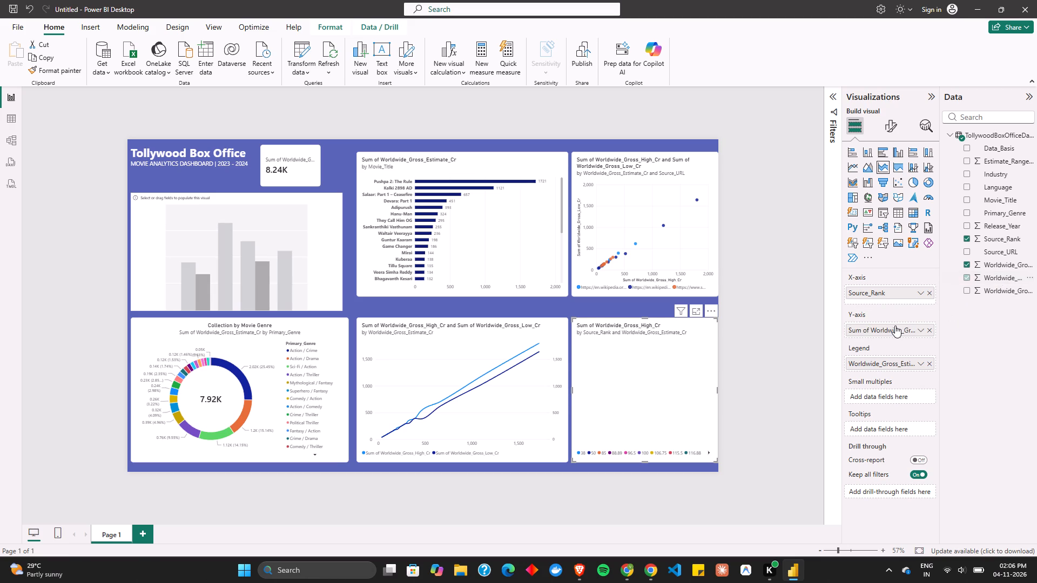
{"action": "scroll", "coordinate": [663, 400], "scroll_direction": "left", "scroll_amount": 2}
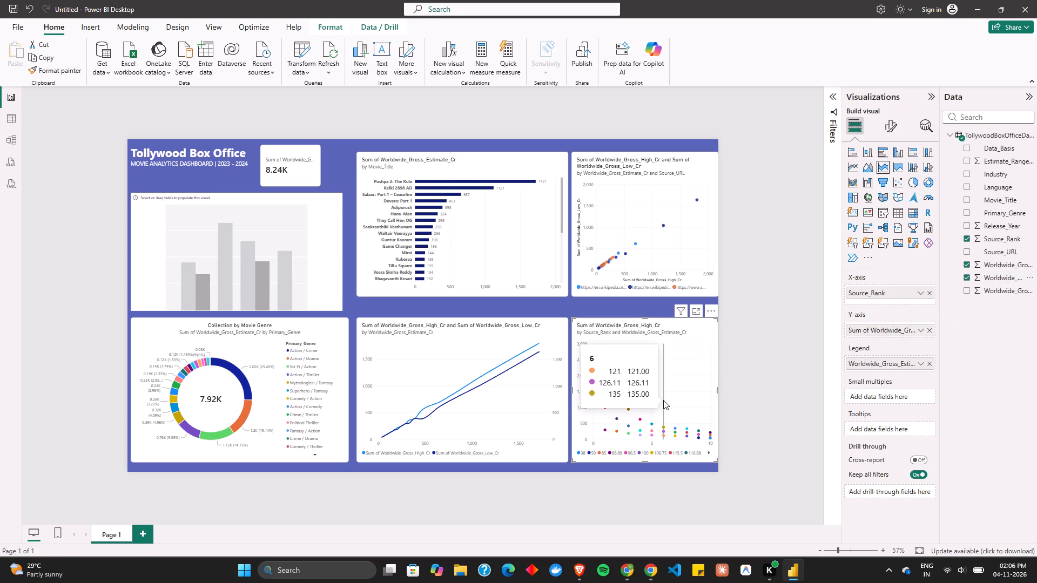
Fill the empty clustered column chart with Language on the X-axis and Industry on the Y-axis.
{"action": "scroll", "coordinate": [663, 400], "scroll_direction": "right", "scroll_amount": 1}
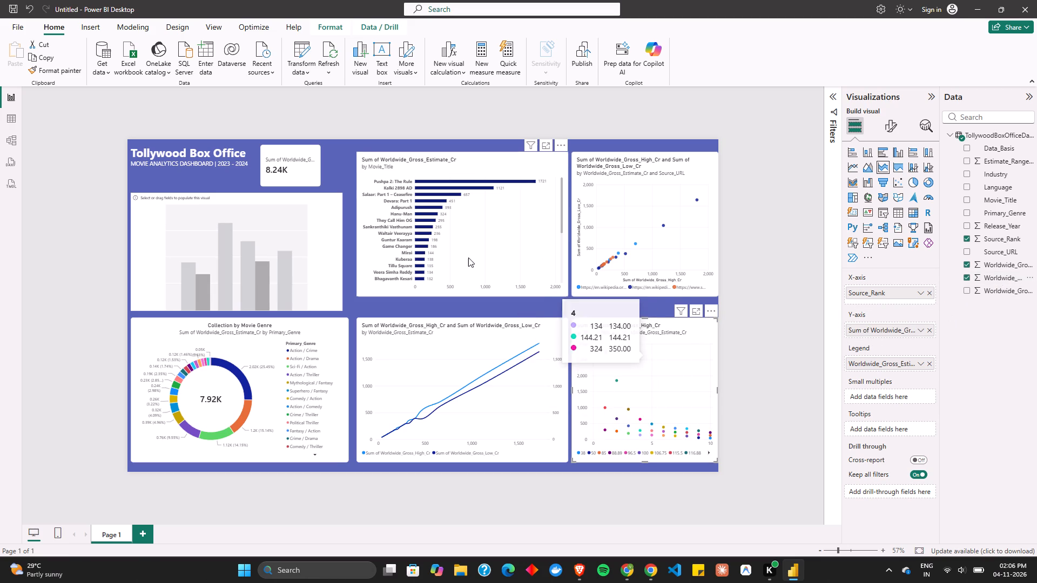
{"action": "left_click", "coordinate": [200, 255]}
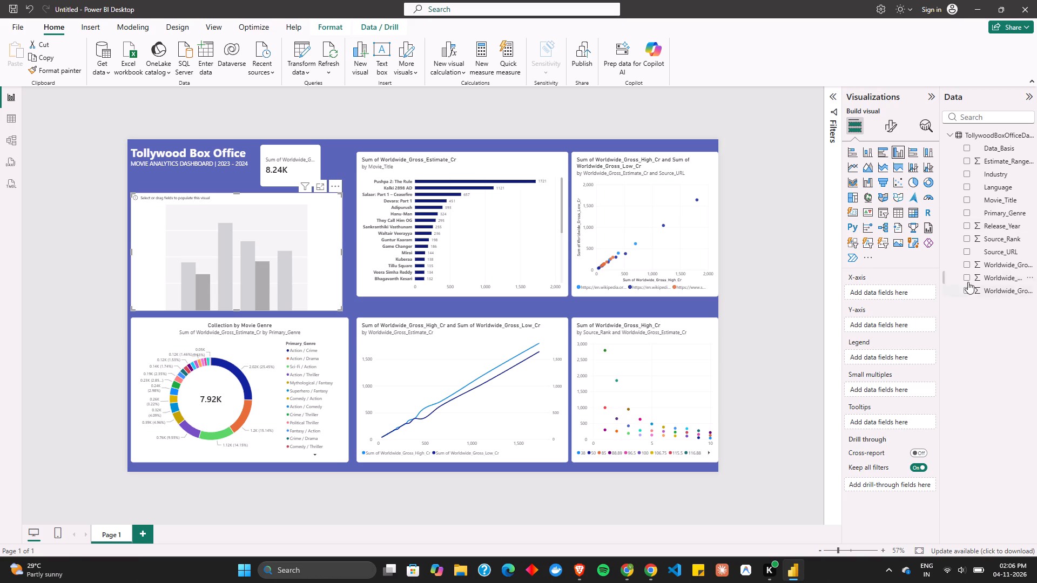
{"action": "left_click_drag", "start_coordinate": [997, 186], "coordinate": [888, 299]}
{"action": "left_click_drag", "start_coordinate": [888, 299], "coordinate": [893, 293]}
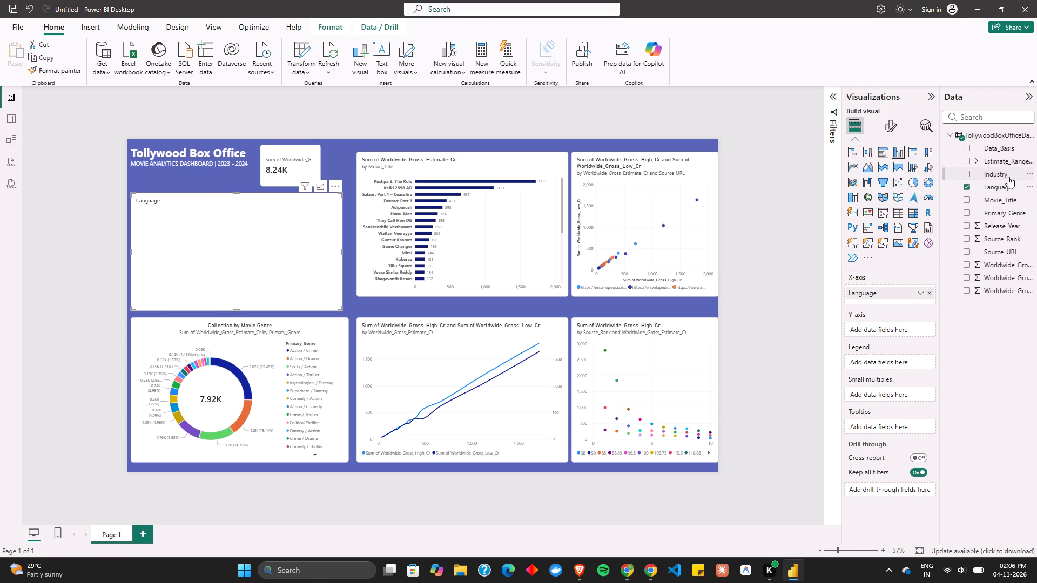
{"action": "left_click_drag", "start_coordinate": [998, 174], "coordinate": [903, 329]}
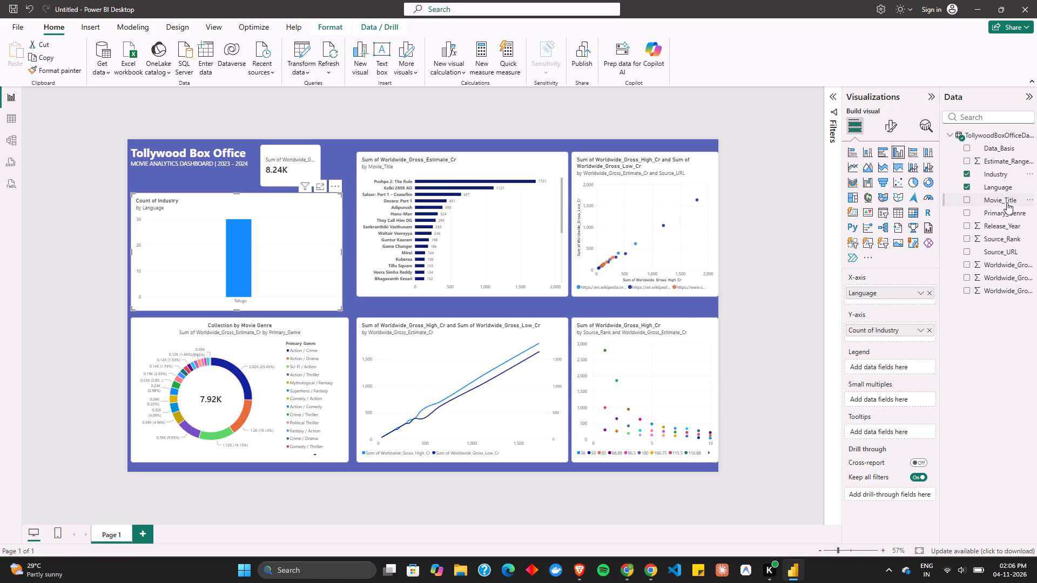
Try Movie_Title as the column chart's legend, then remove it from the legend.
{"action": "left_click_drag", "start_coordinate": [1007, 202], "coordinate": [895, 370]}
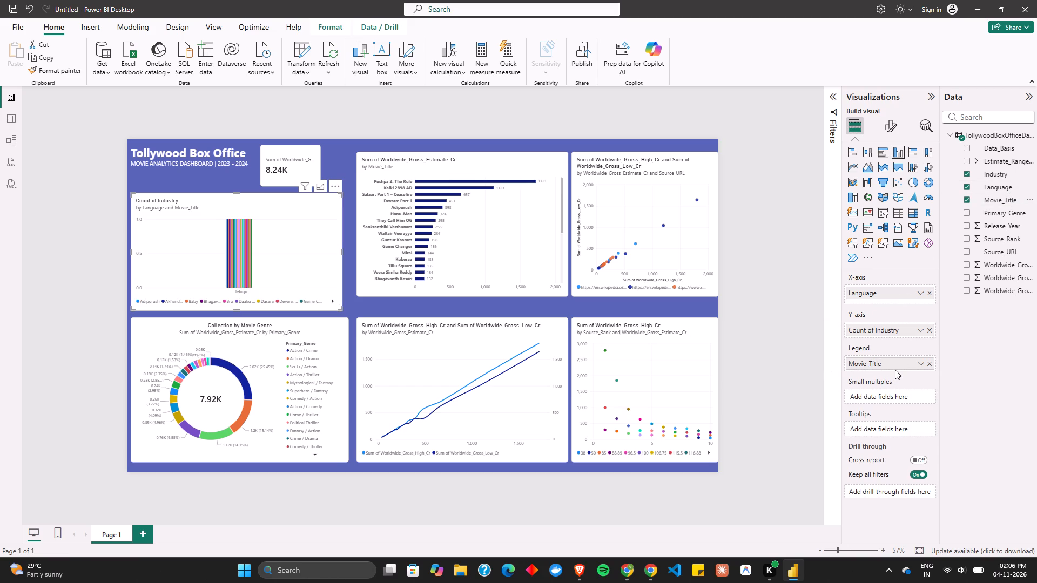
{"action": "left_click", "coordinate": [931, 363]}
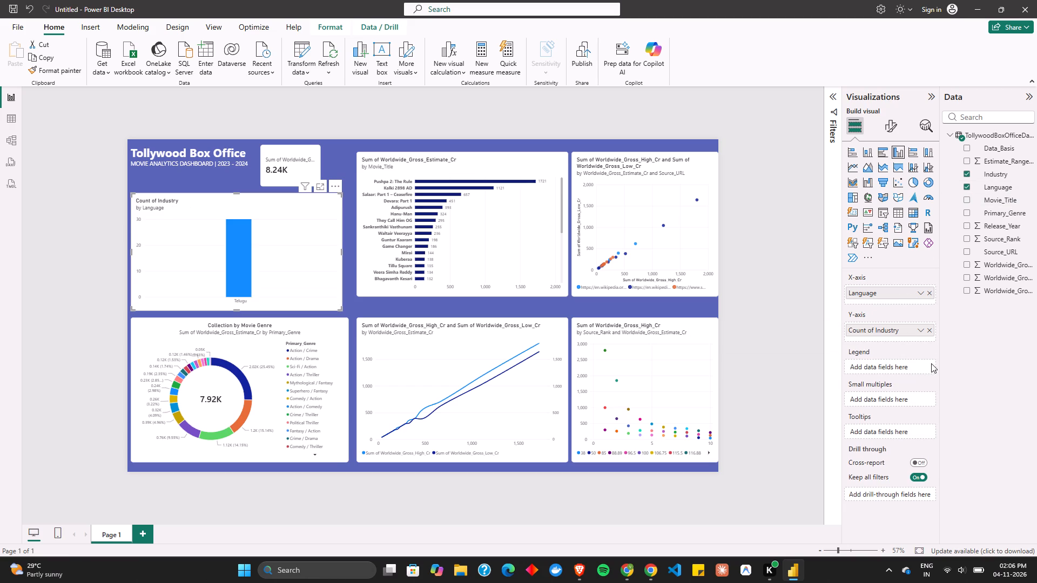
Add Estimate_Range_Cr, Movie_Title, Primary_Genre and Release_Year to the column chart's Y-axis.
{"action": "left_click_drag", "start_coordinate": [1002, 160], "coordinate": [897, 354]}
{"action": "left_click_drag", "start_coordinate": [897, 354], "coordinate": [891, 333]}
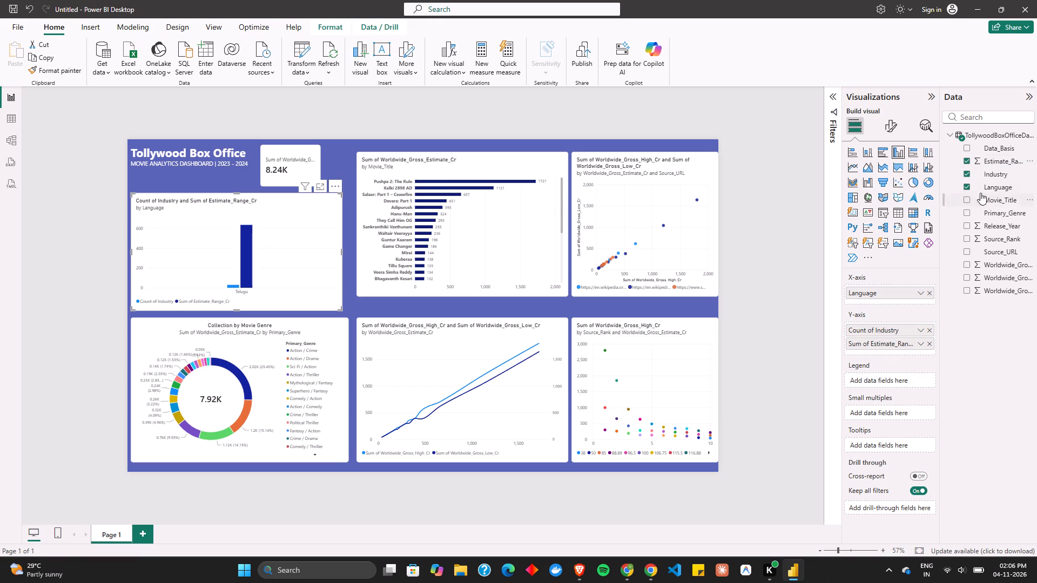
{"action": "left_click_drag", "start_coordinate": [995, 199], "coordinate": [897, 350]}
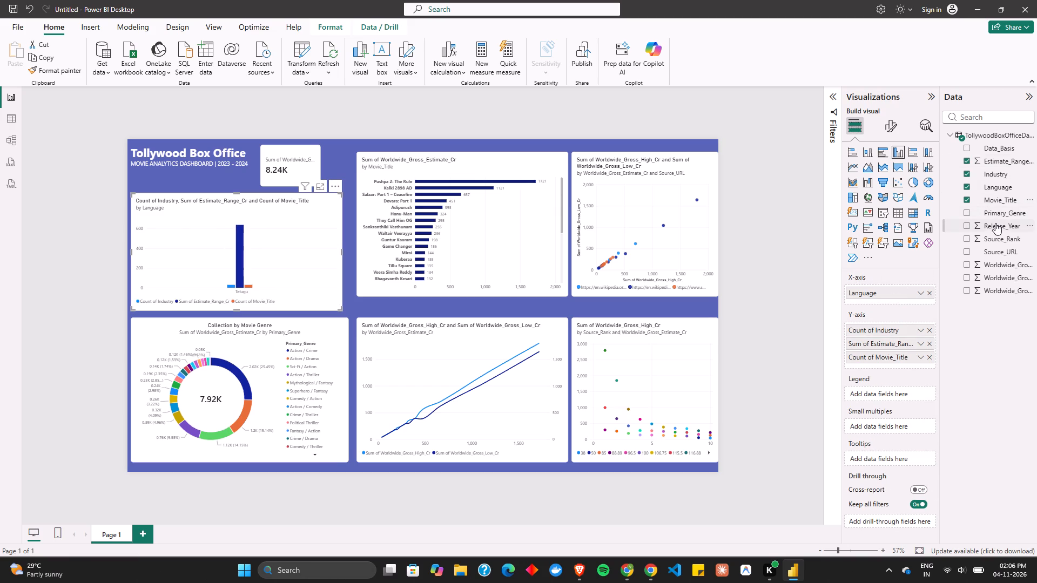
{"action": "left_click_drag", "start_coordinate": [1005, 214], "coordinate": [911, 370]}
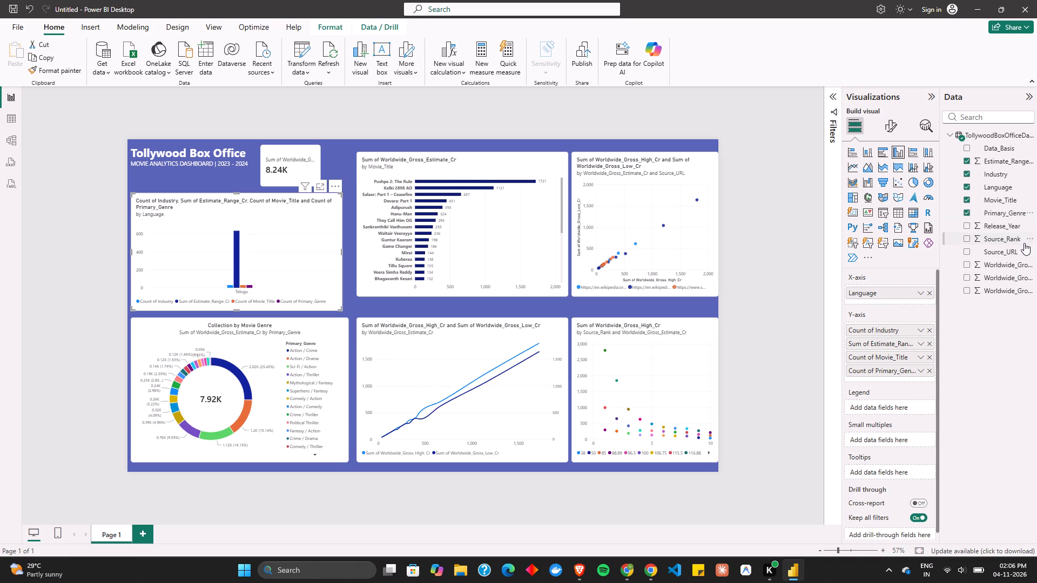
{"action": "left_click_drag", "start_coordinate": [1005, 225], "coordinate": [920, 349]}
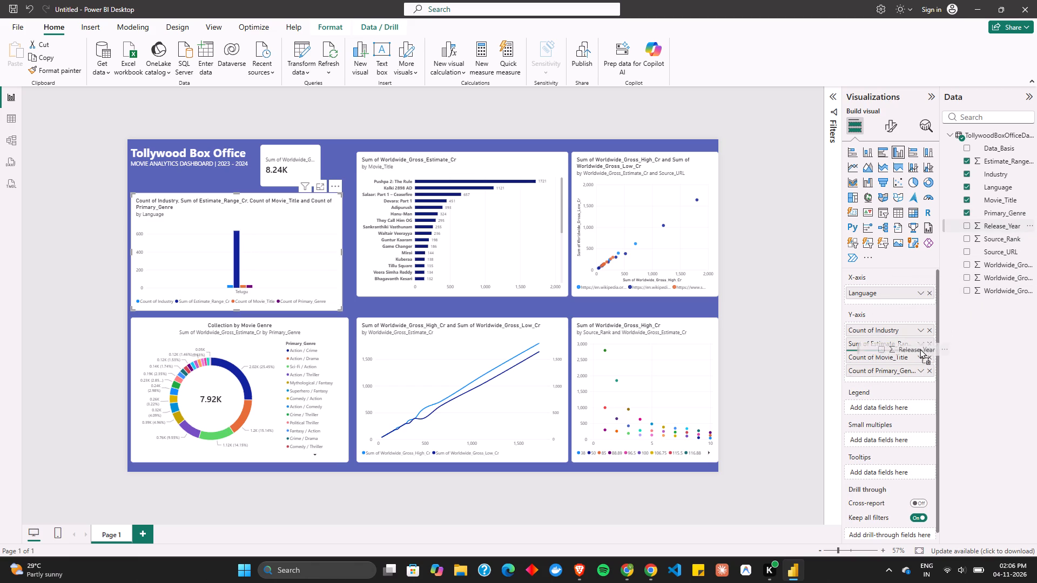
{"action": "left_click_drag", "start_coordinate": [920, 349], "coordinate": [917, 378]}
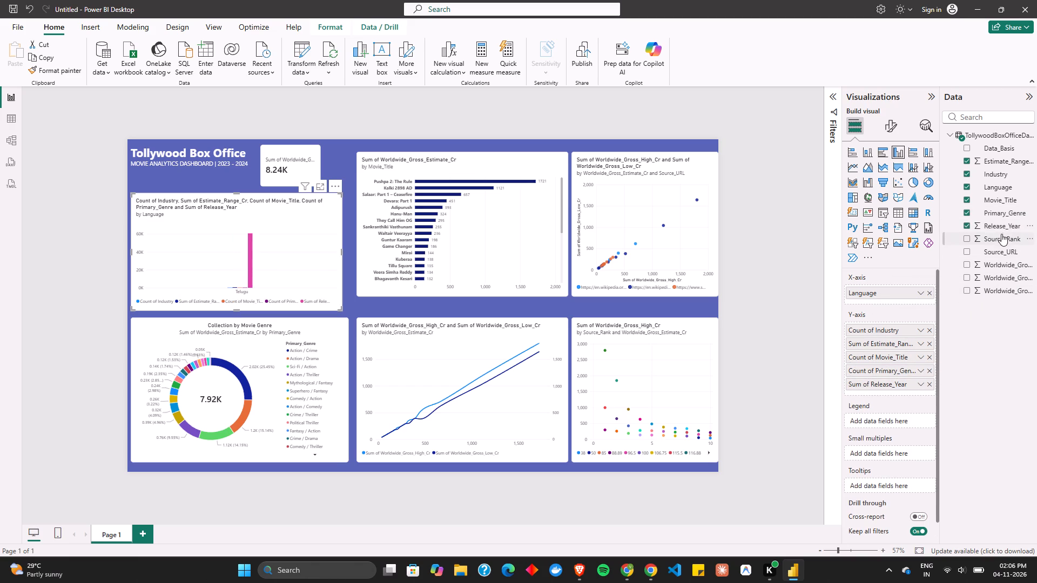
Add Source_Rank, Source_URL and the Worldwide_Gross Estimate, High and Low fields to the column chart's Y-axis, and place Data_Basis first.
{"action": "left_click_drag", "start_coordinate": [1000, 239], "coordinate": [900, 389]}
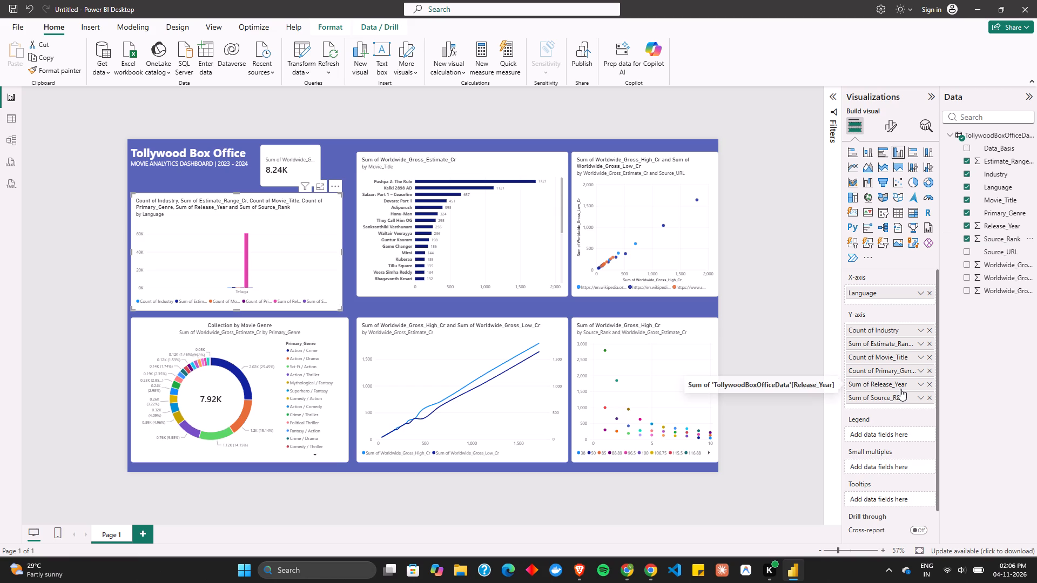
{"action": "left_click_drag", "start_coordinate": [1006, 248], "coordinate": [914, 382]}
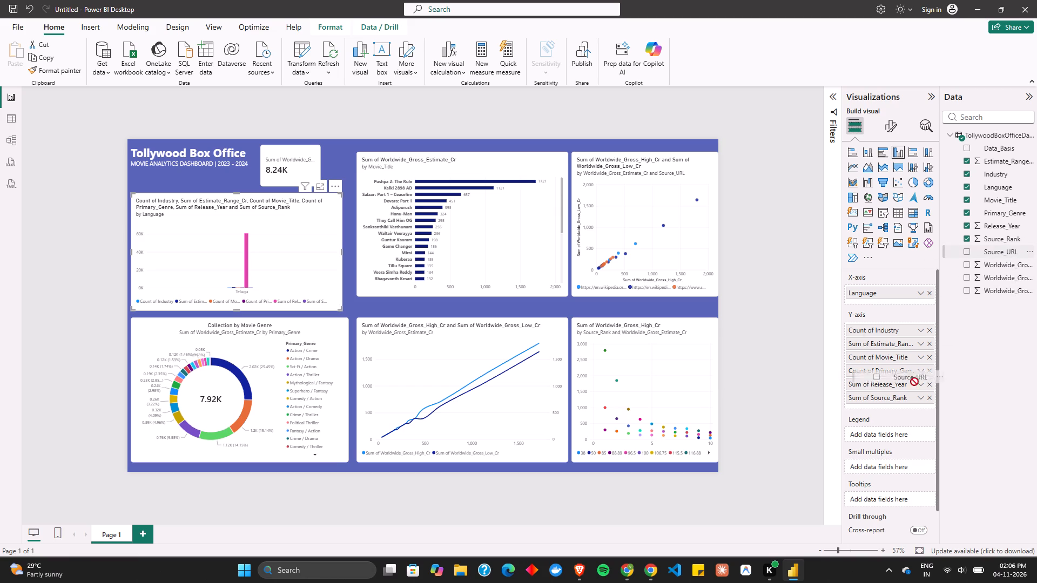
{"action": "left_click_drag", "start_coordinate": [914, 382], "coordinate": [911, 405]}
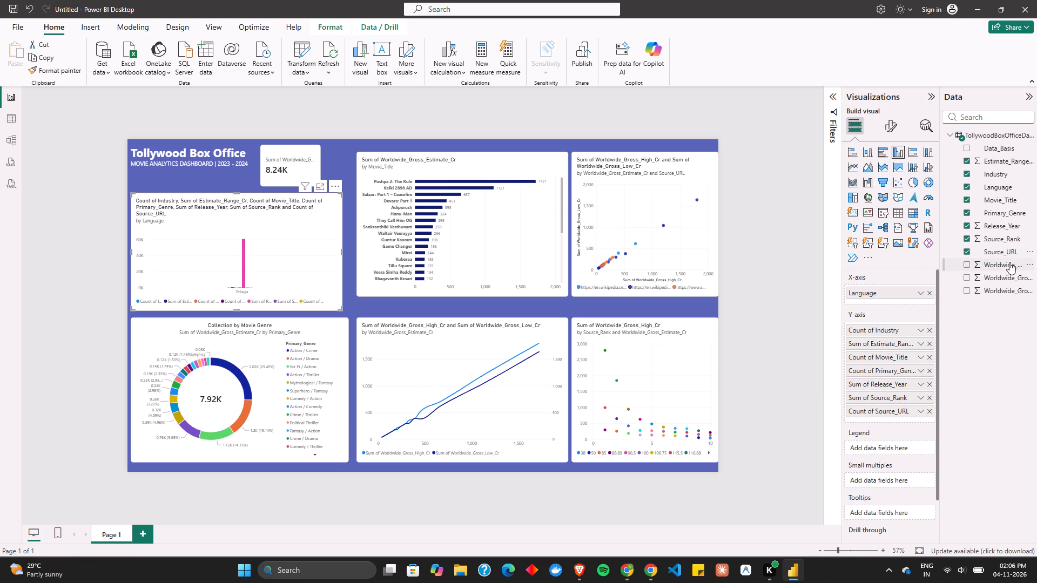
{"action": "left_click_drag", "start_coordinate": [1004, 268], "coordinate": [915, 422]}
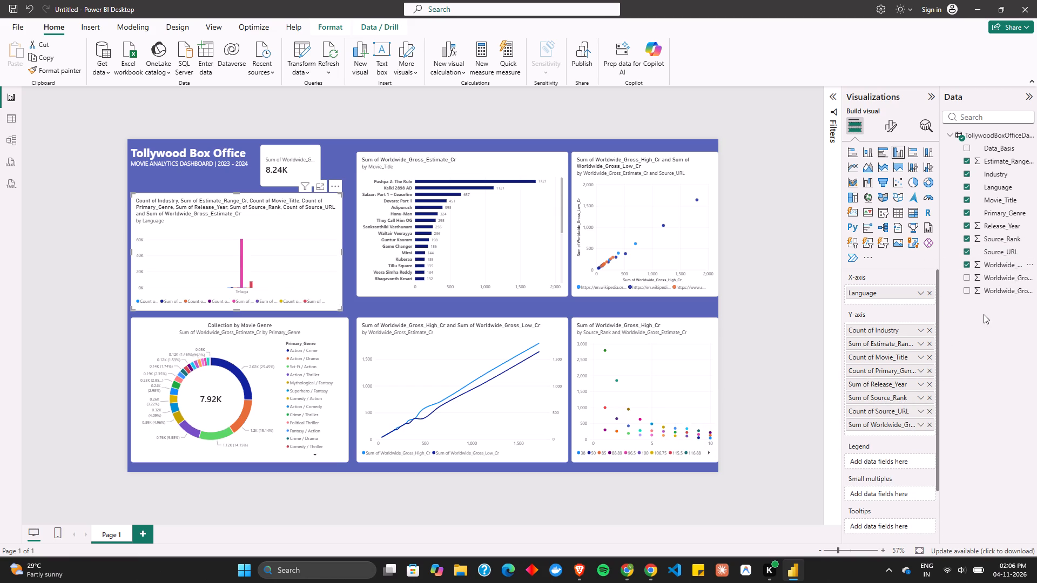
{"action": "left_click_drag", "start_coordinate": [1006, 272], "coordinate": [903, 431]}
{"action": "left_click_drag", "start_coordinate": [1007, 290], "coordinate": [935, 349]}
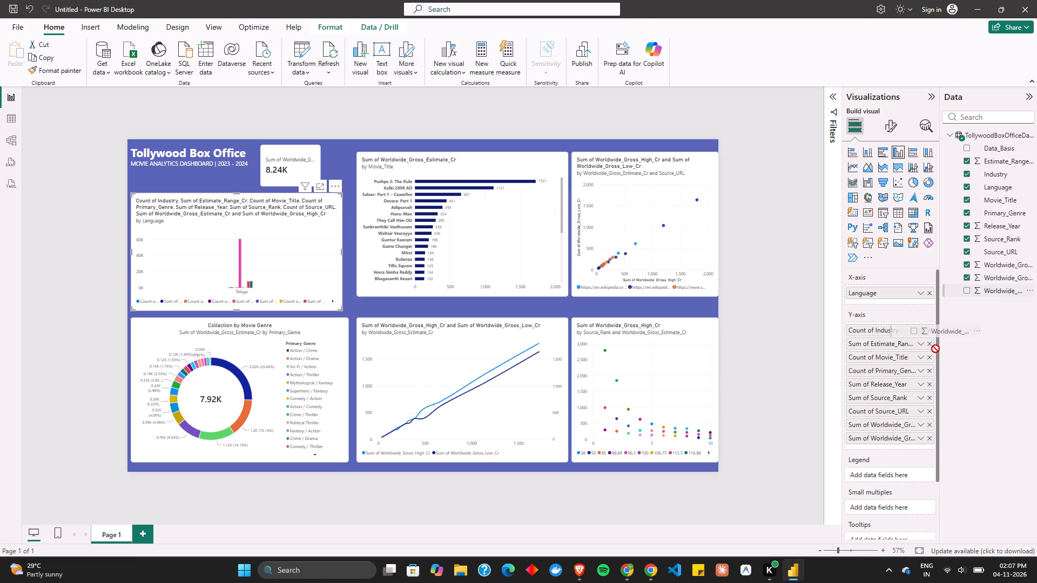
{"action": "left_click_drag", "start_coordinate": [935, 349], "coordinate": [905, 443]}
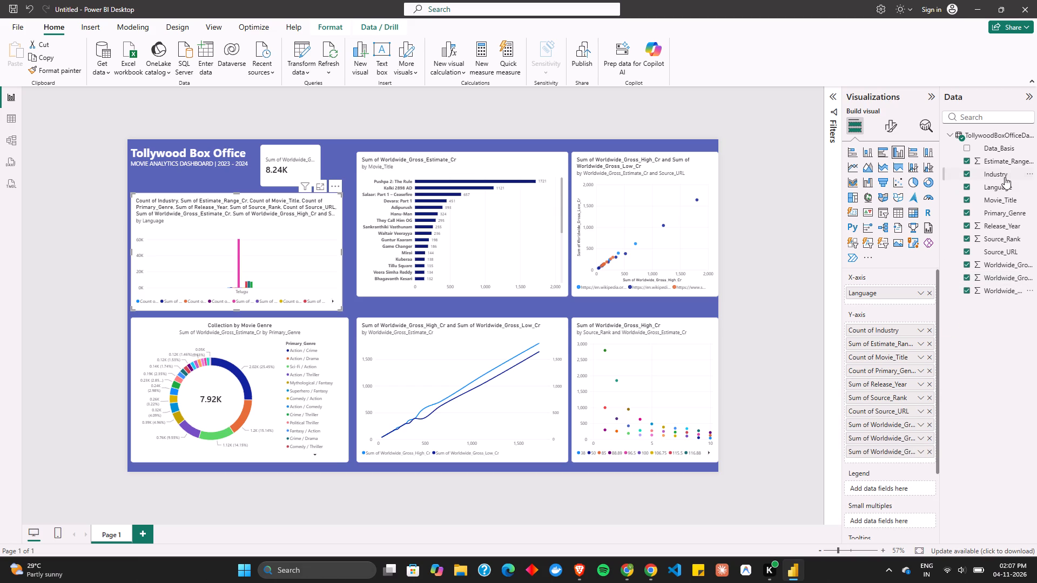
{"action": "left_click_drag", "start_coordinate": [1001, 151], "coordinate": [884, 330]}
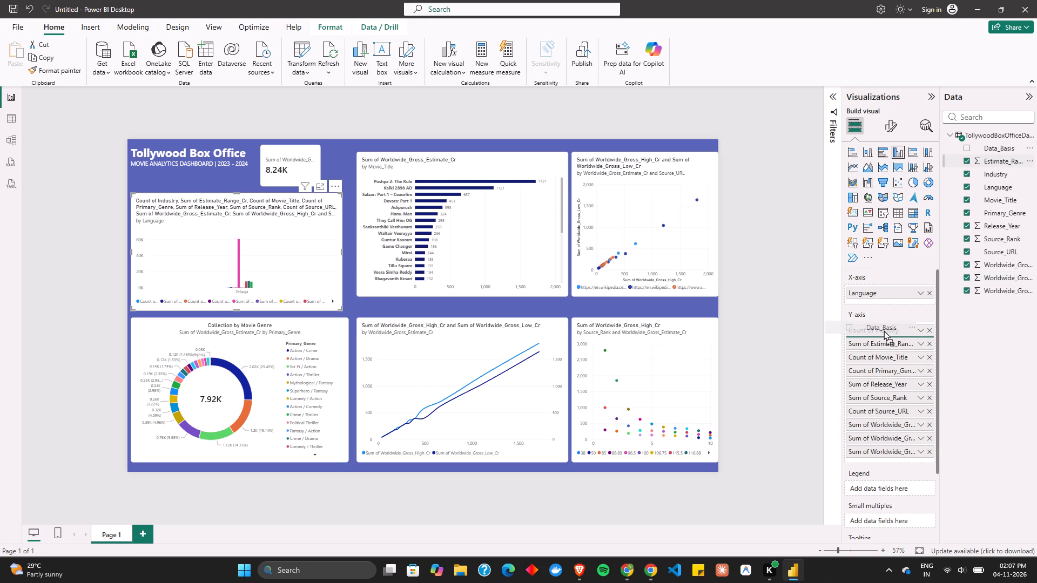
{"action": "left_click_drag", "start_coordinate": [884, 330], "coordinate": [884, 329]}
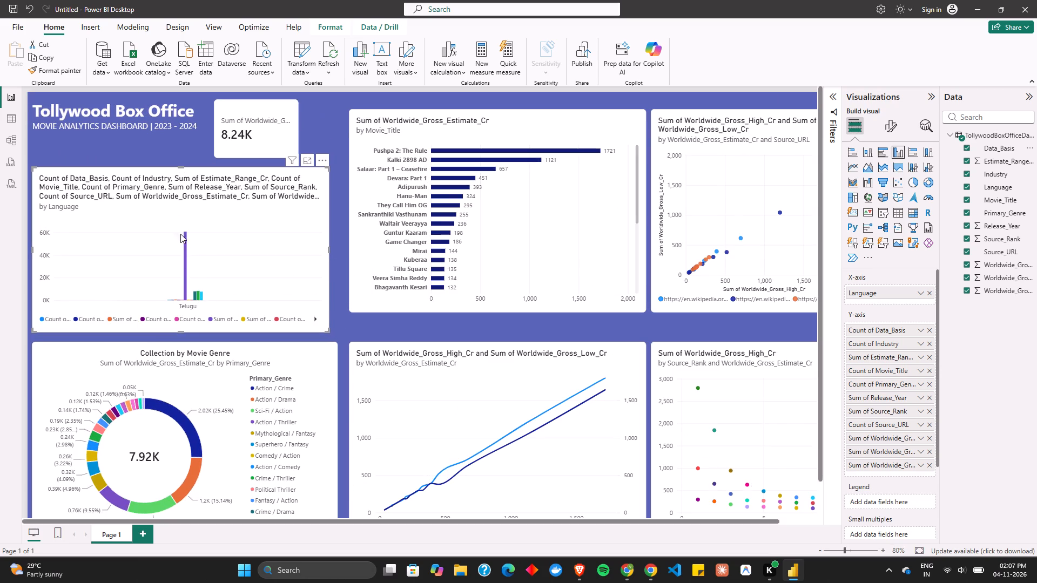
Remove the clustered column chart by Language above the genre donut chart from the report page.
{"action": "left_click", "coordinate": [325, 161]}
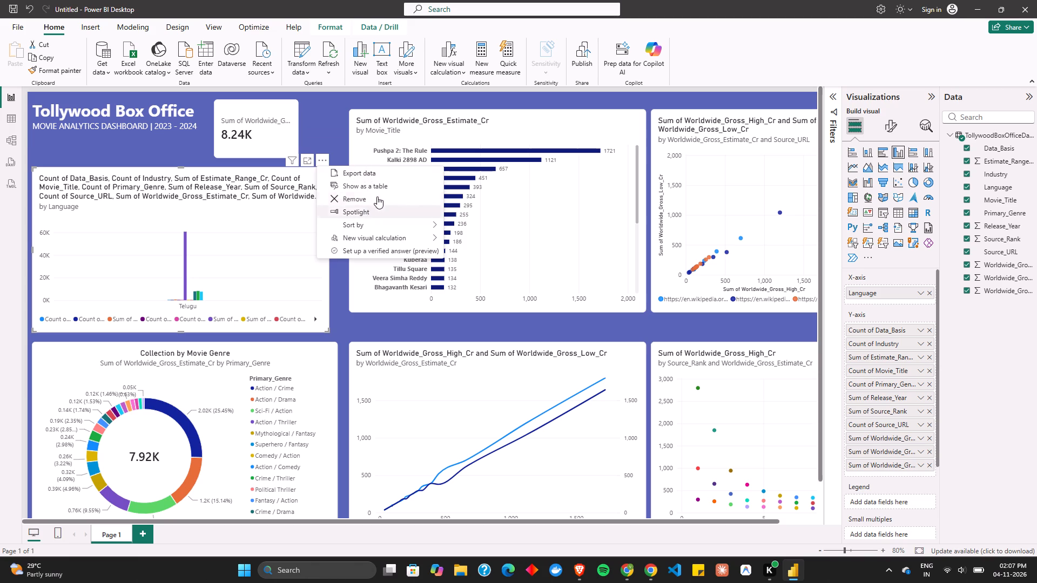
{"action": "left_click", "coordinate": [379, 209]}
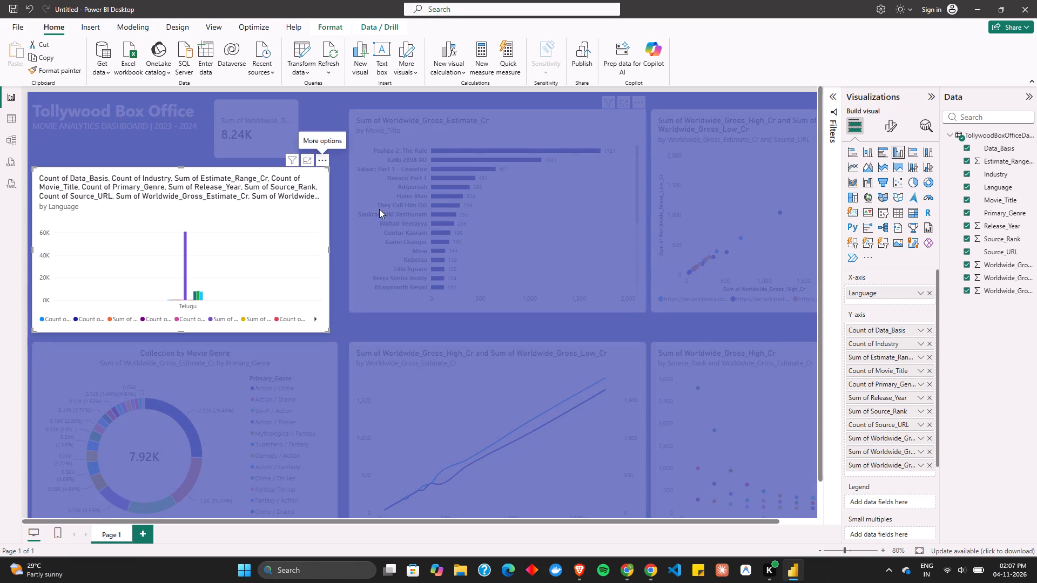
{"action": "left_click", "coordinate": [271, 189]}
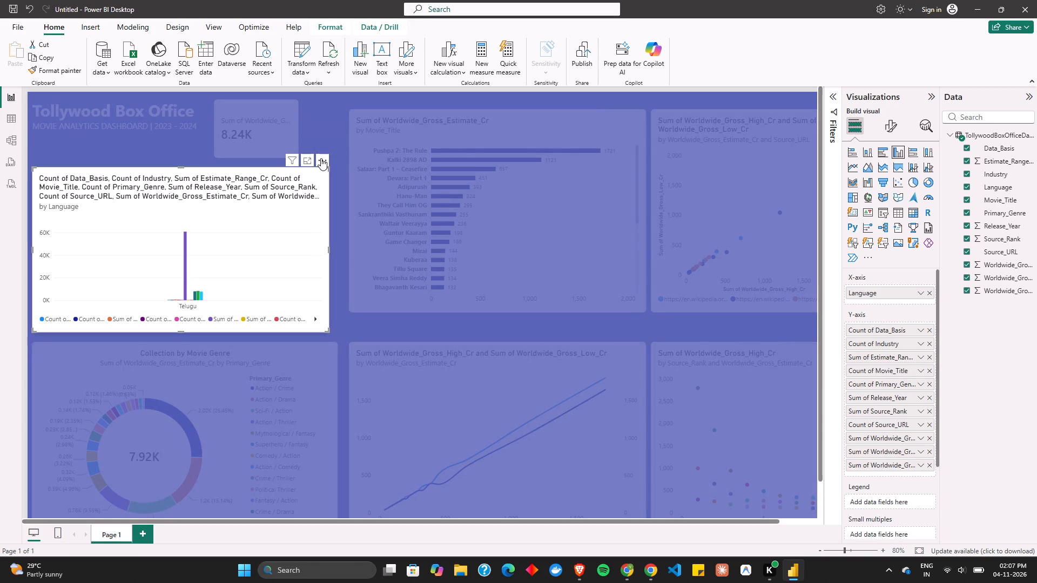
{"action": "left_click", "coordinate": [321, 158]}
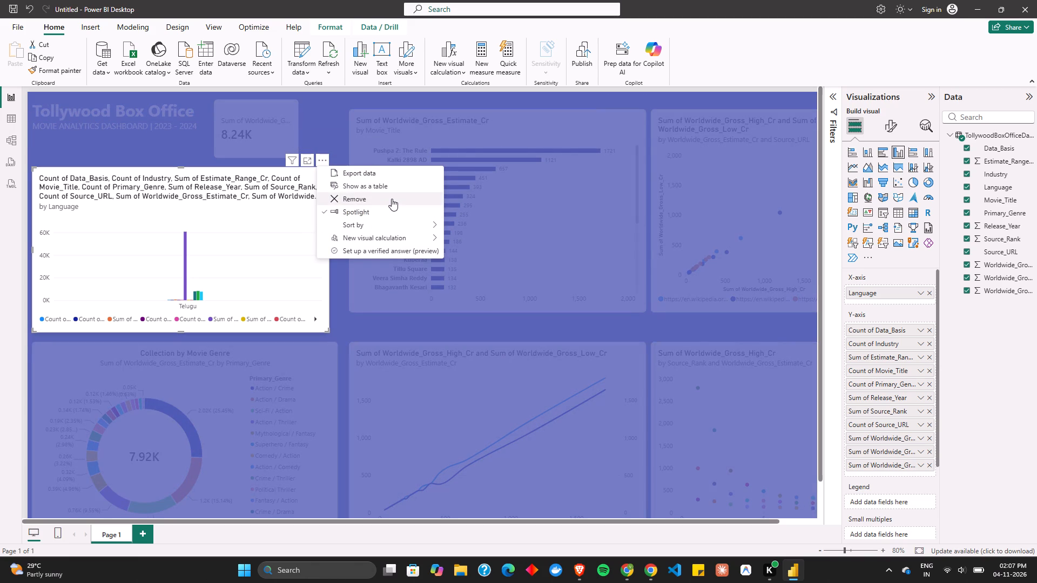
{"action": "left_click", "coordinate": [392, 199]}
{"action": "left_click", "coordinate": [272, 232]}
{"action": "scroll", "coordinate": [272, 232], "scroll_direction": "down", "scroll_amount": 2}
{"action": "scroll", "coordinate": [272, 232], "scroll_direction": "up", "scroll_amount": 3}
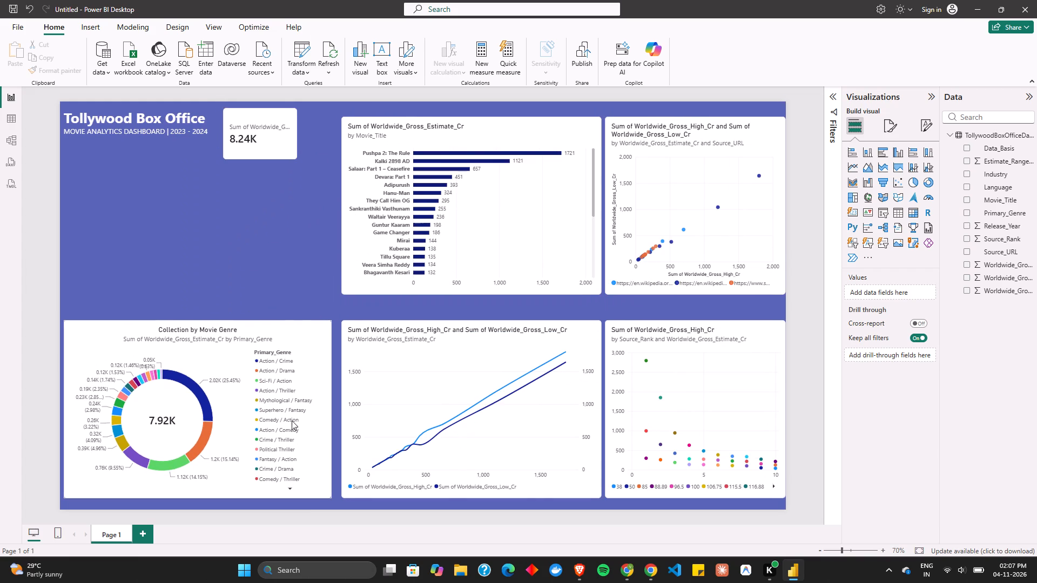
{"action": "scroll", "coordinate": [297, 392], "scroll_direction": "down", "scroll_amount": 4}
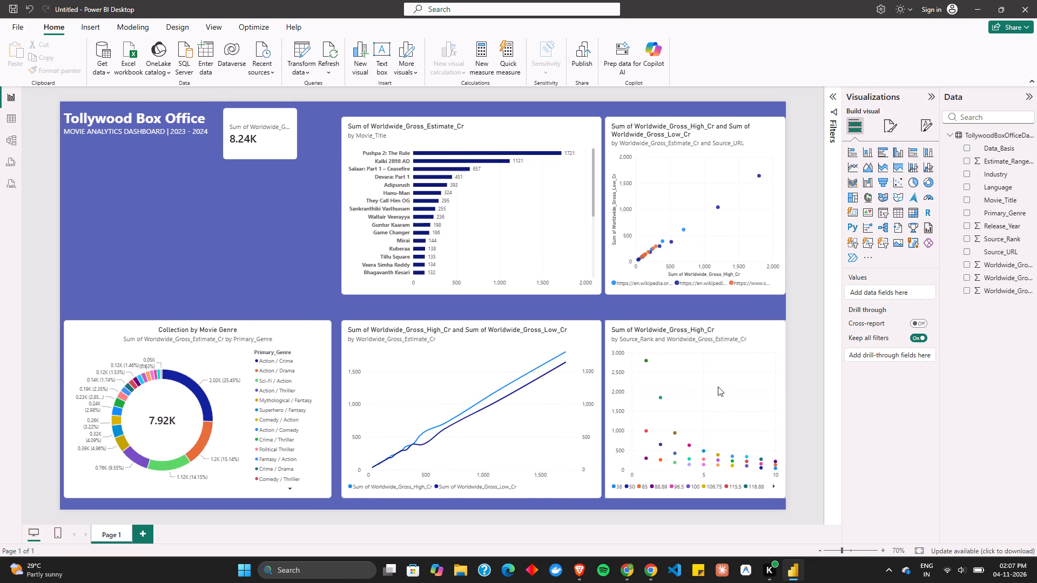
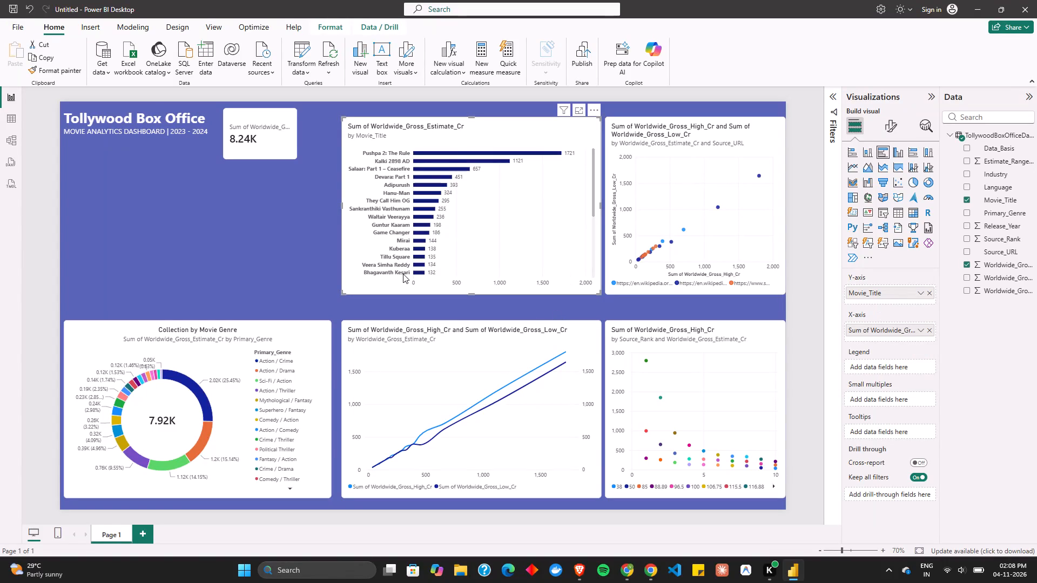
Shift the Movie_Title bar chart slightly left on the page, aligning its left edge with the genre donut chart's right edge.
{"action": "left_click", "coordinate": [484, 260]}
{"action": "left_click_drag", "start_coordinate": [484, 260], "coordinate": [379, 261]}
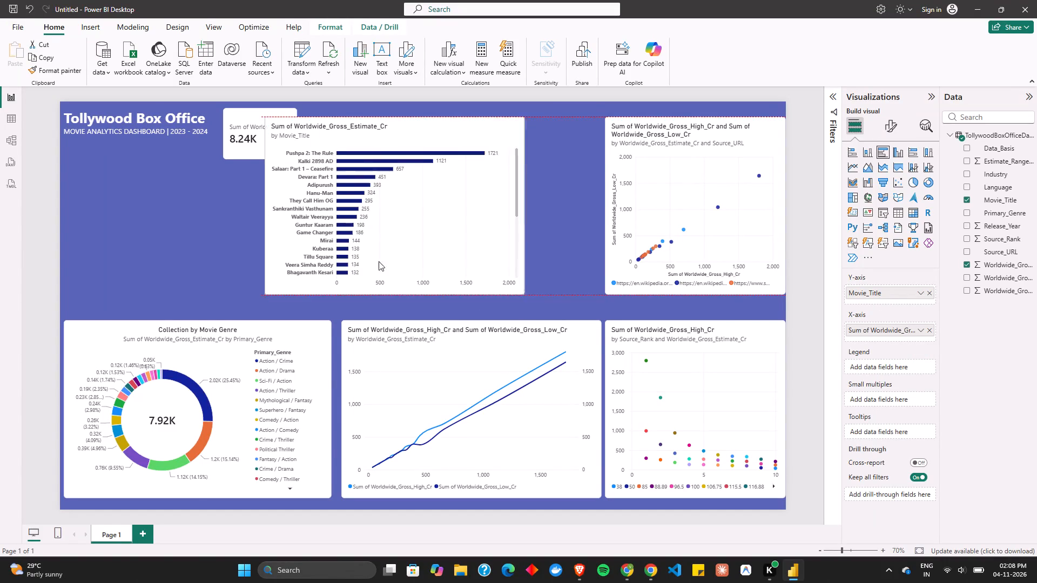
{"action": "left_click_drag", "start_coordinate": [379, 261], "coordinate": [473, 263]}
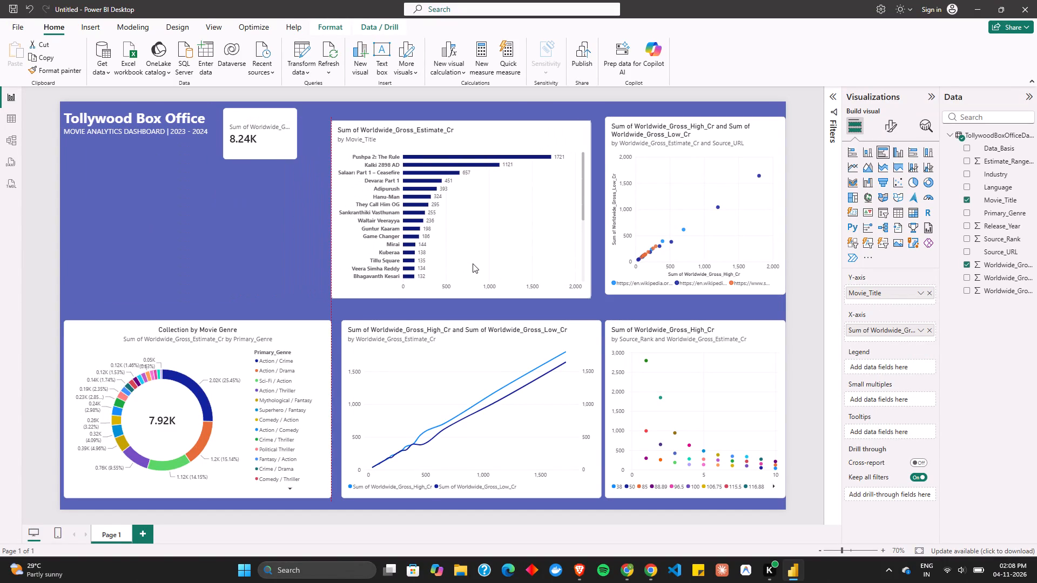
{"action": "left_click_drag", "start_coordinate": [473, 263], "coordinate": [475, 262]}
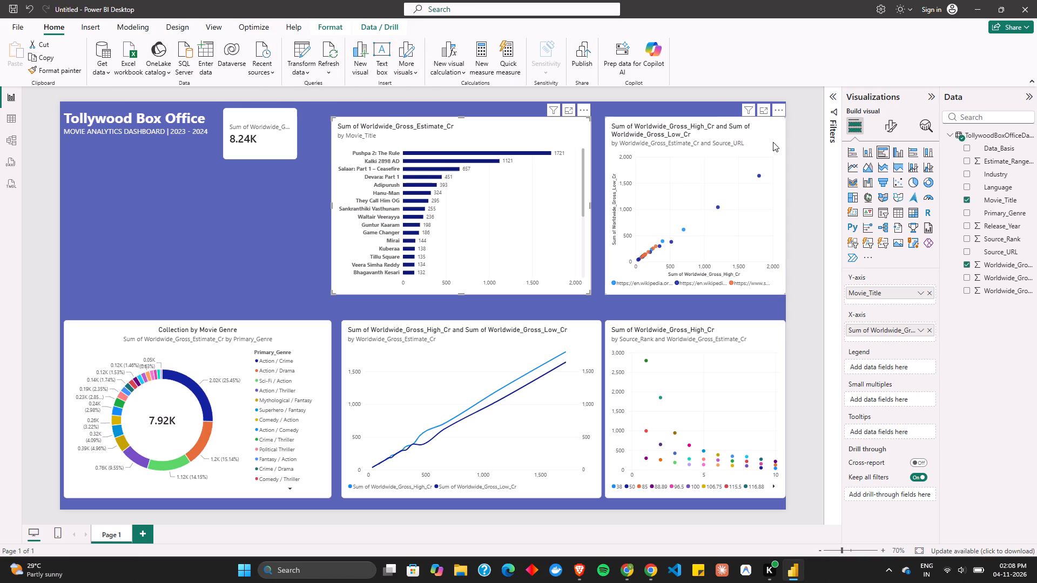
Examine the Movie_Title bar chart's visual formatting options, including the Y-axis value settings.
{"action": "left_click", "coordinate": [891, 133]}
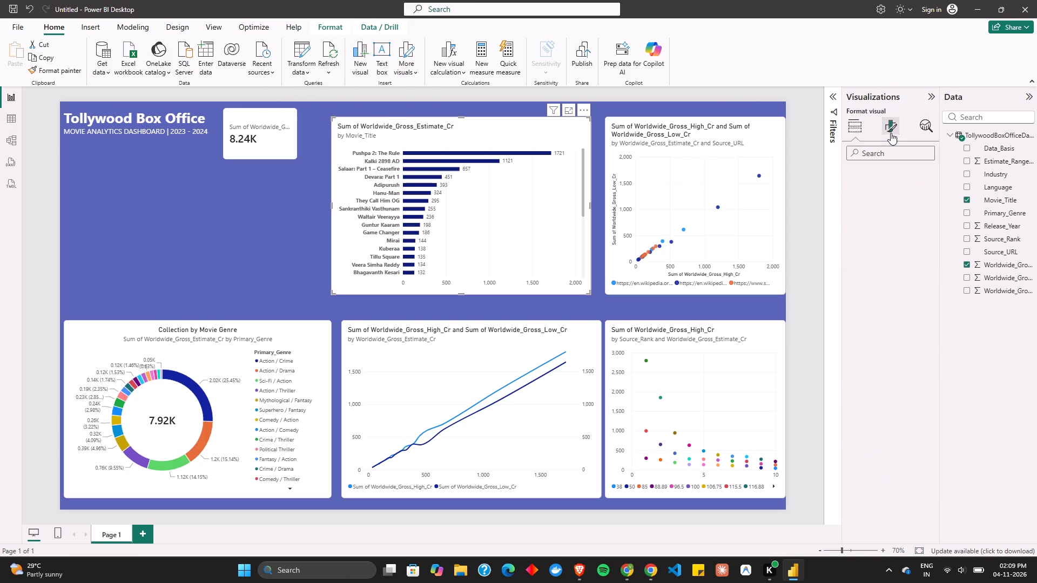
{"action": "left_click", "coordinate": [883, 226]}
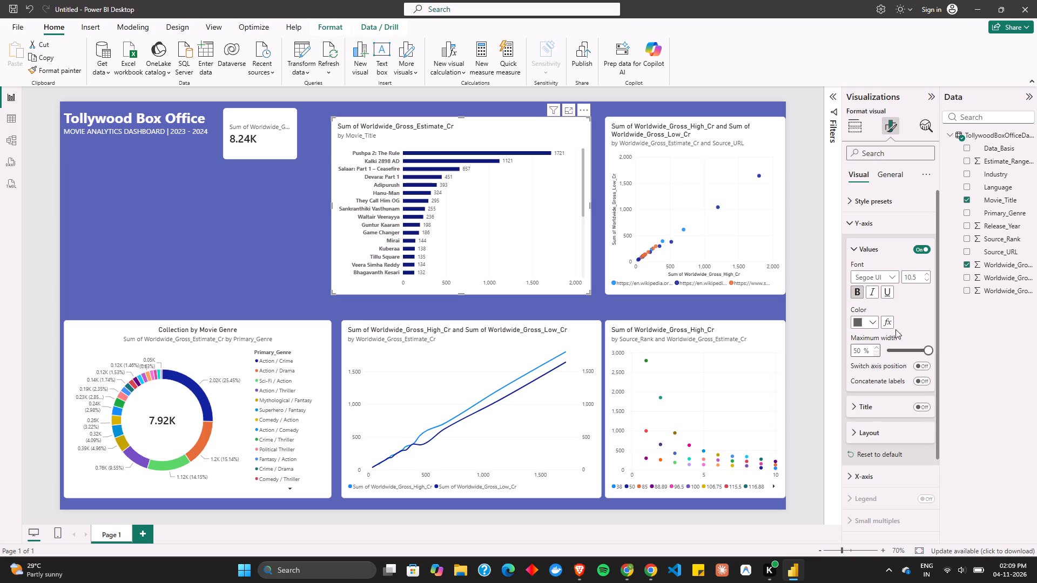
{"action": "left_click", "coordinate": [913, 313]}
{"action": "scroll", "coordinate": [894, 220], "scroll_direction": "down", "scroll_amount": 5}
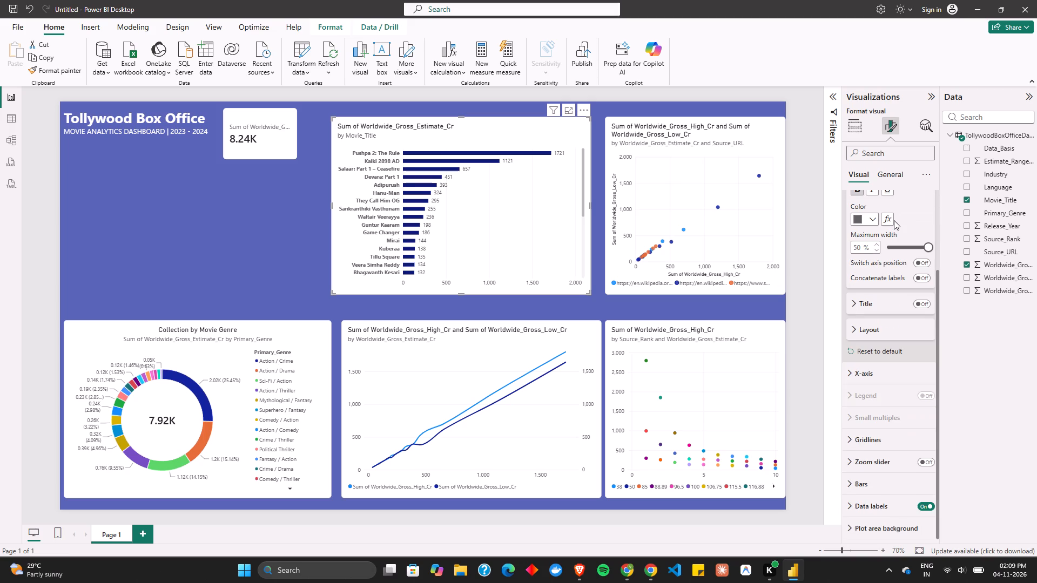
{"action": "scroll", "coordinate": [894, 220], "scroll_direction": "up", "scroll_amount": 5}
{"action": "scroll", "coordinate": [894, 220], "scroll_direction": "down", "scroll_amount": 4}
{"action": "scroll", "coordinate": [894, 220], "scroll_direction": "up", "scroll_amount": 5}
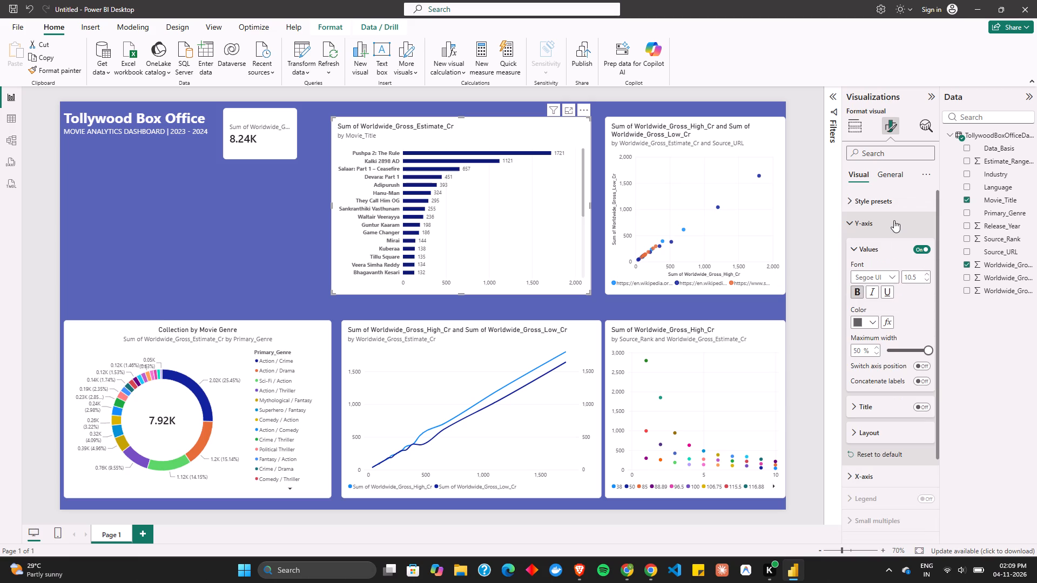
{"action": "left_click", "coordinate": [851, 128]}
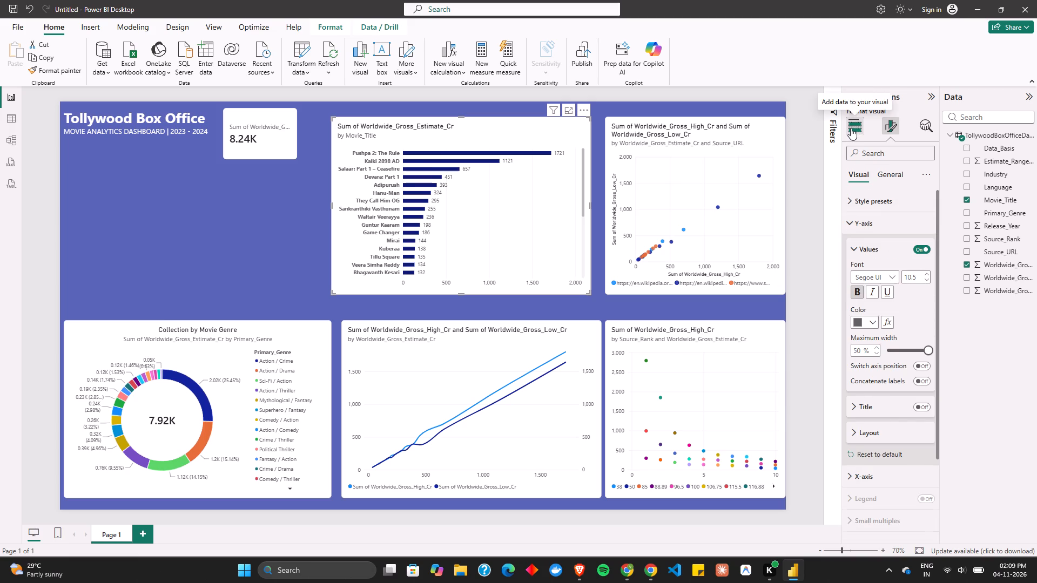
Add a new card visual to the page, shrink it and place it directly beneath the dashboard subtitle.
{"action": "left_click", "coordinate": [311, 189]}
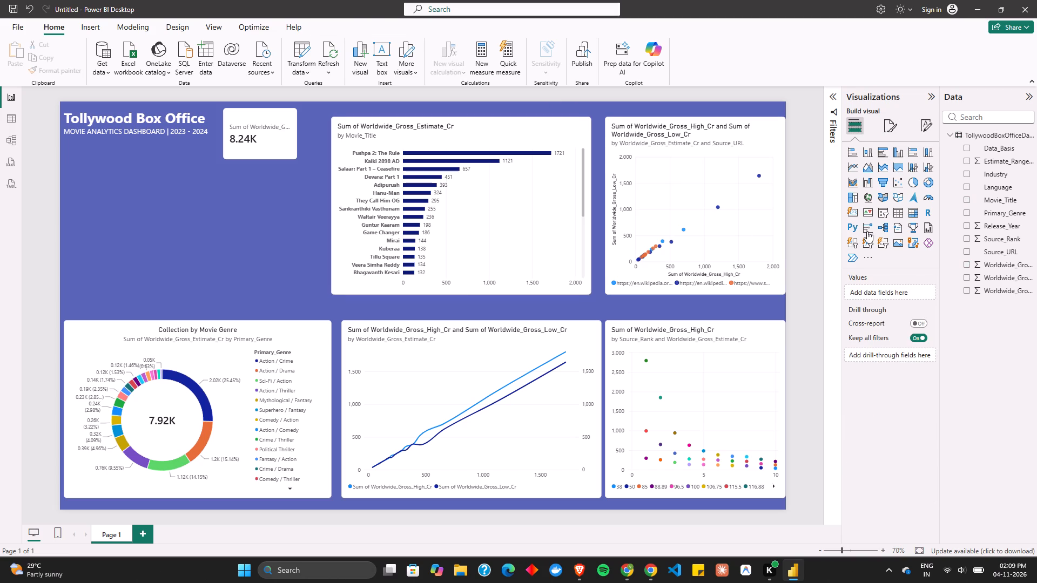
{"action": "left_click", "coordinate": [851, 214]}
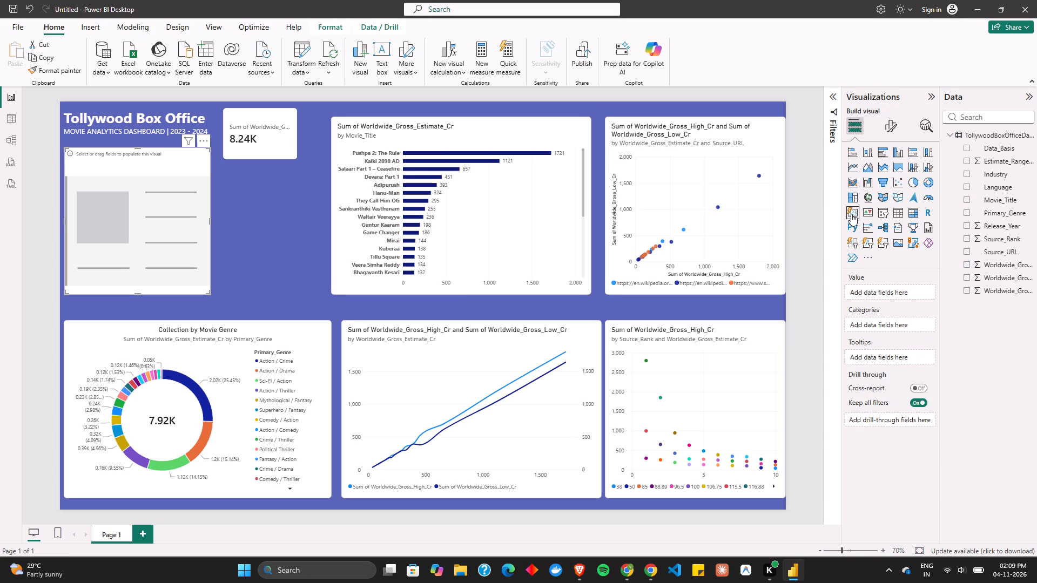
{"action": "left_click_drag", "start_coordinate": [67, 148], "coordinate": [117, 209]}
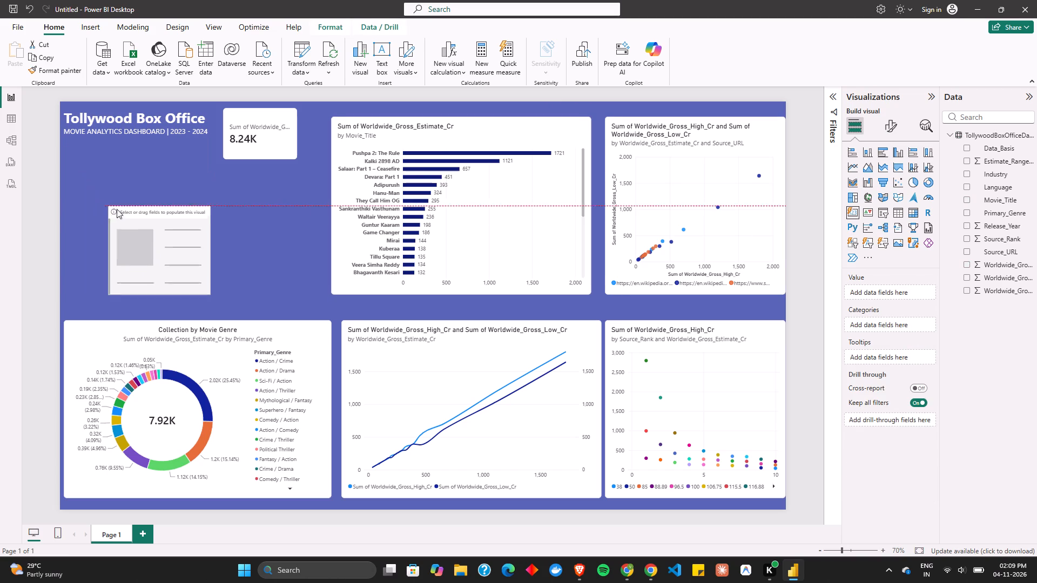
{"action": "left_click_drag", "start_coordinate": [117, 209], "coordinate": [132, 220]}
{"action": "left_click_drag", "start_coordinate": [177, 262], "coordinate": [135, 222]}
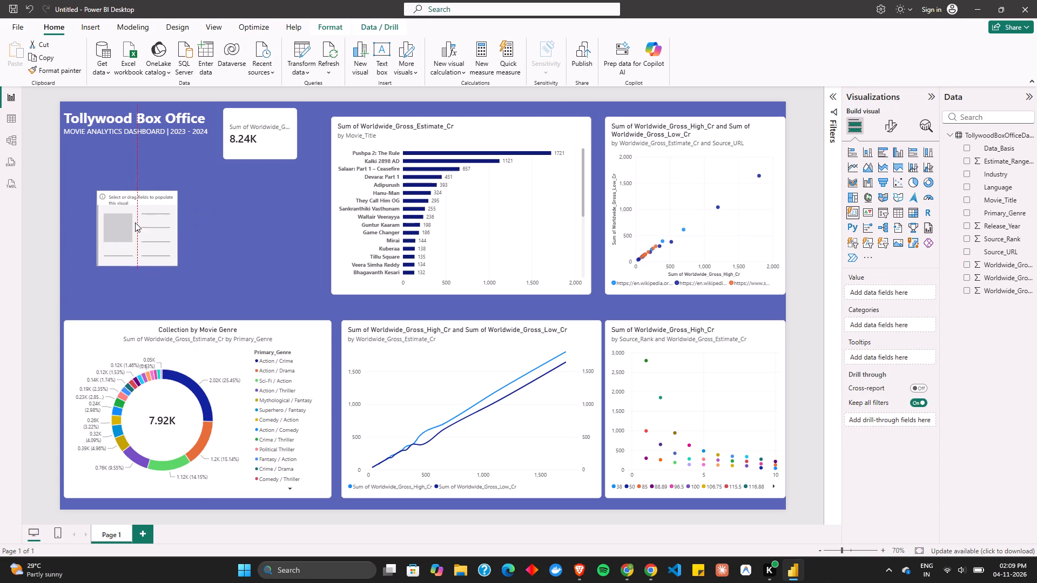
{"action": "left_click_drag", "start_coordinate": [135, 222], "coordinate": [110, 186]}
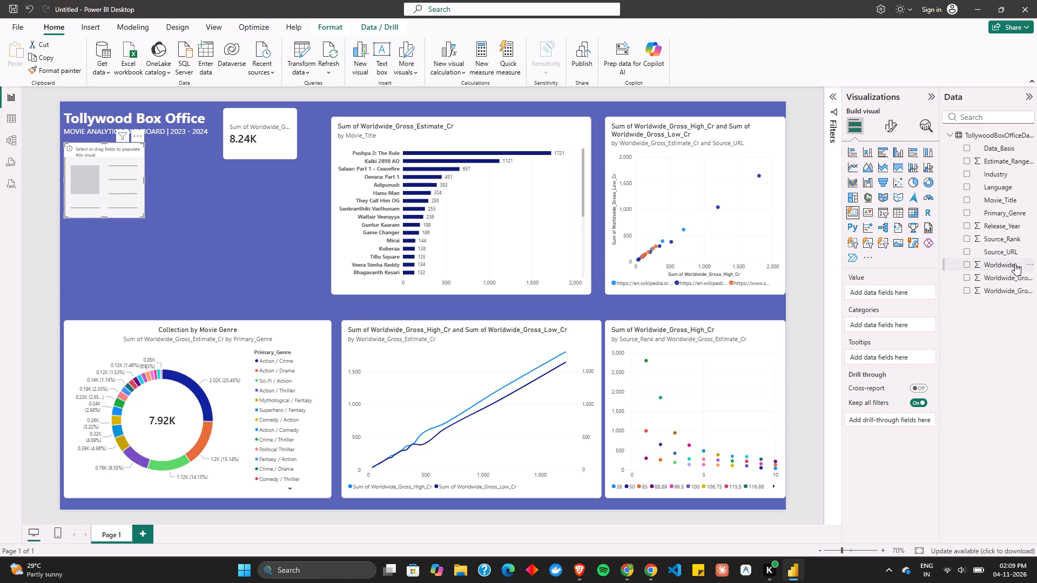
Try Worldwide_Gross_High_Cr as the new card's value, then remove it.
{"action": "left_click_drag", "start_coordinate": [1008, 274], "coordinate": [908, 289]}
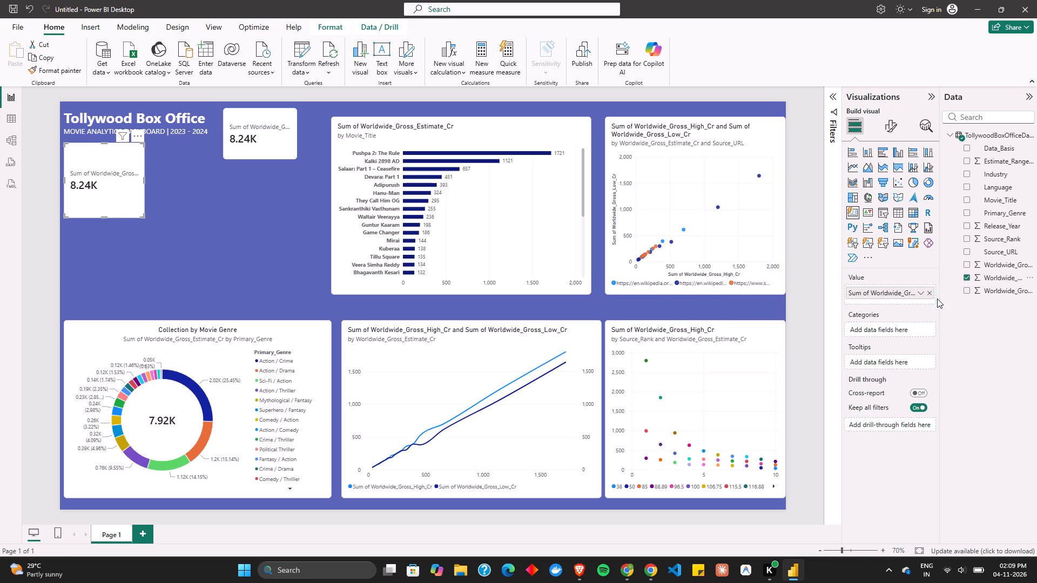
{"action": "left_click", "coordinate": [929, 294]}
Use Worldwide_Gross_Estimate_Cr as the new card's value.
{"action": "left_click_drag", "start_coordinate": [1004, 262], "coordinate": [934, 279]}
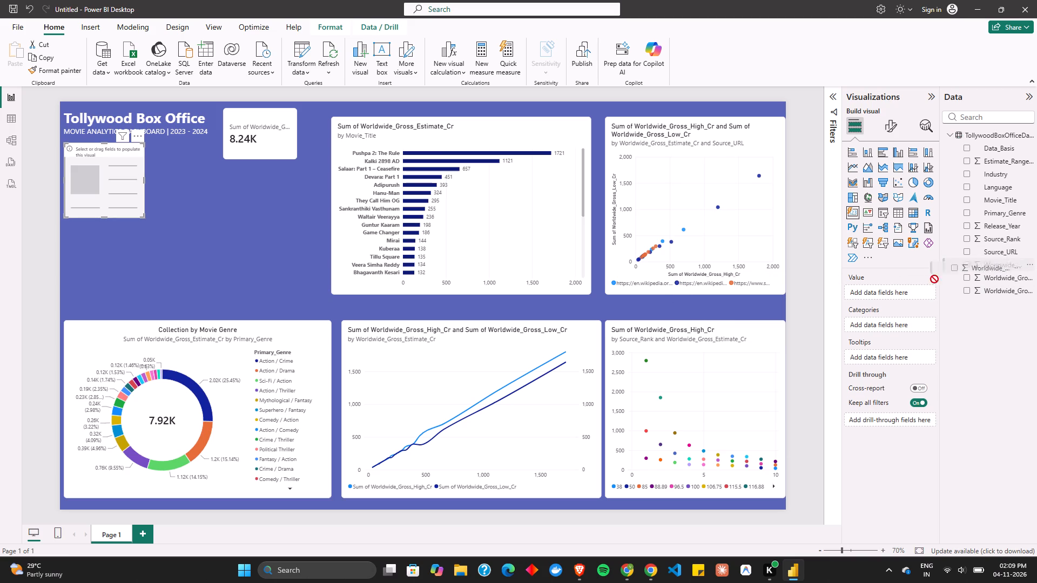
{"action": "left_click_drag", "start_coordinate": [934, 279], "coordinate": [906, 289]}
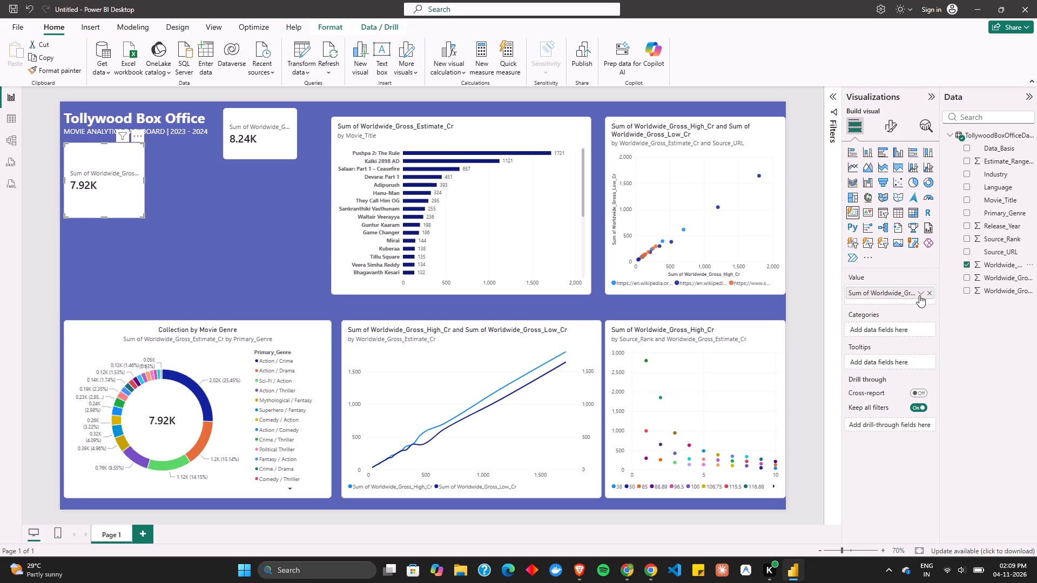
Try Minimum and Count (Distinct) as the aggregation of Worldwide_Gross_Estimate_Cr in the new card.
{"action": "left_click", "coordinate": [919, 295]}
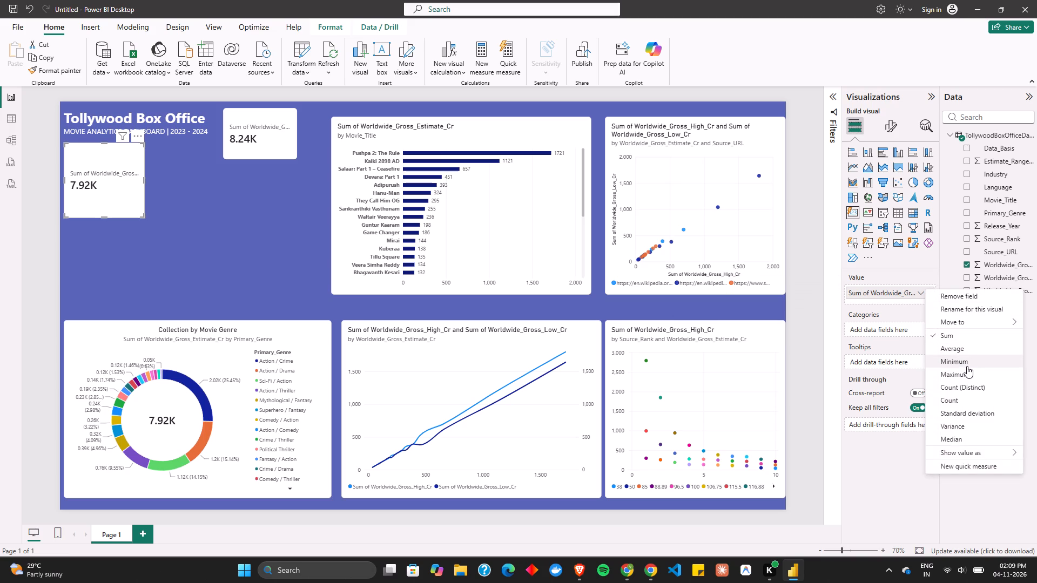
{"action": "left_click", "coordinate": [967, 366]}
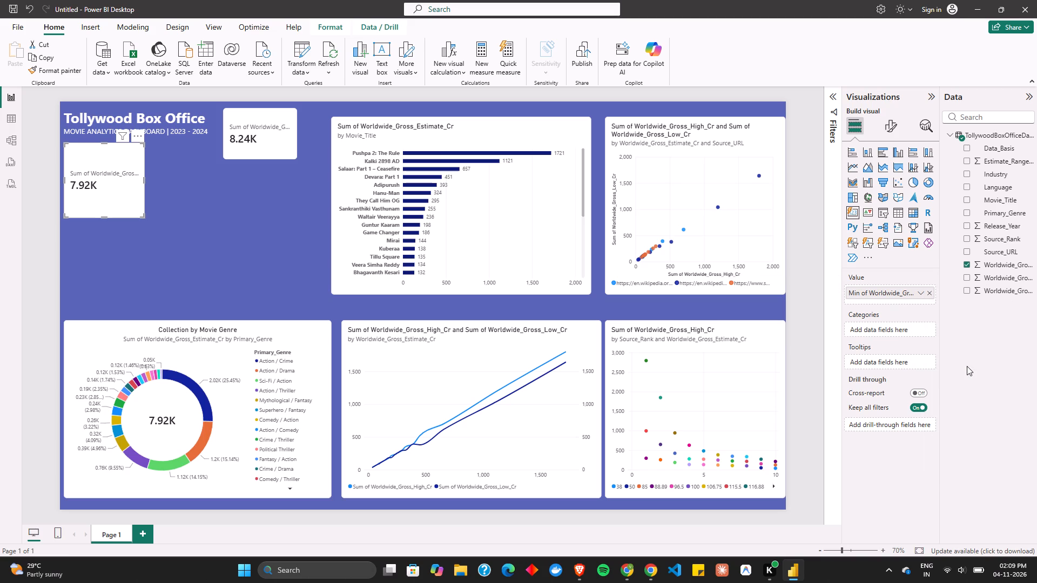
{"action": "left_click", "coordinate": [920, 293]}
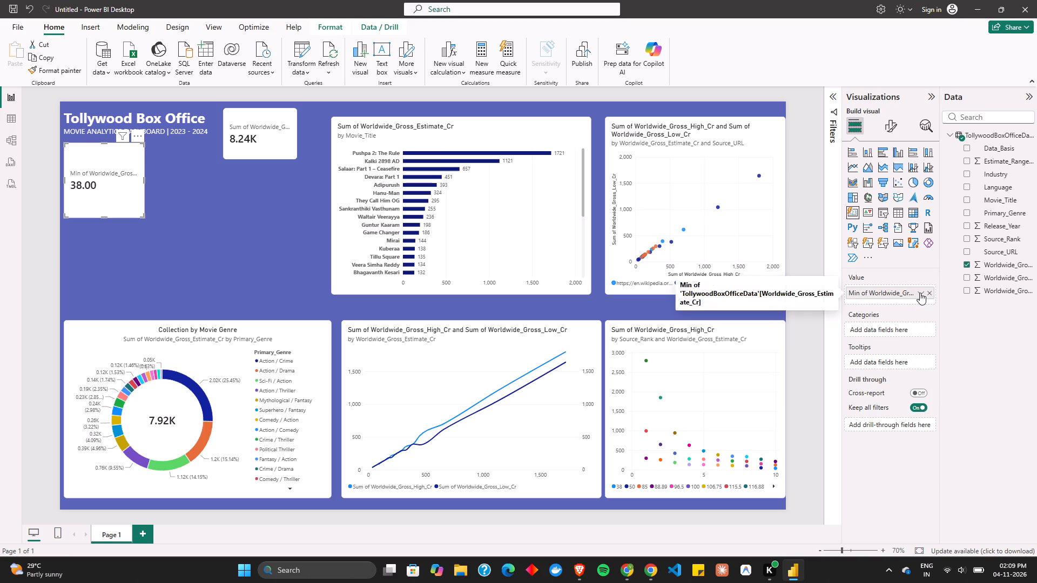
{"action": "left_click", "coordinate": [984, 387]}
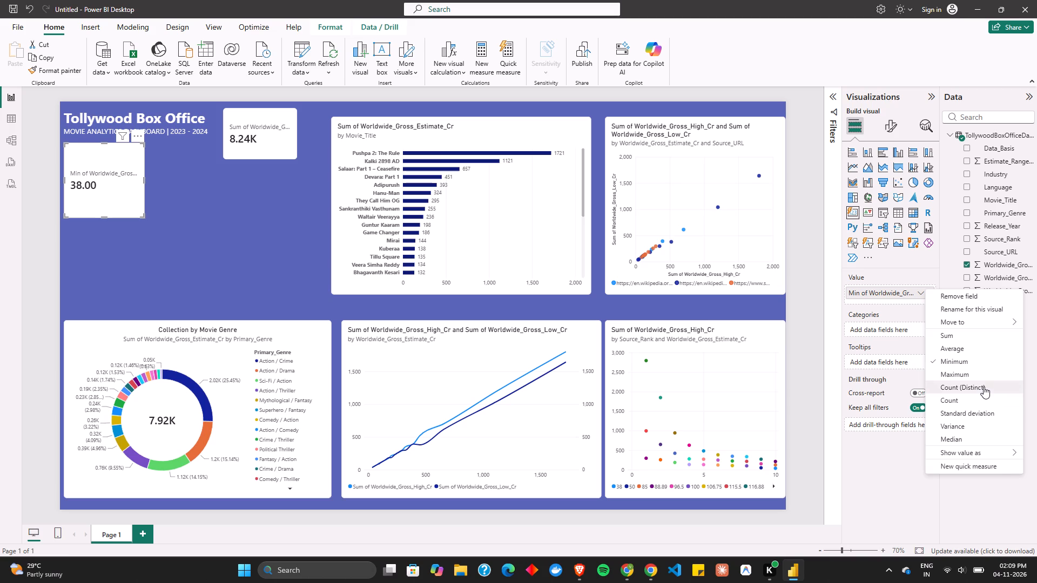
Set the new card's Worldwide_Gross_Estimate_Cr aggregation to Maximum.
{"action": "left_click", "coordinate": [910, 291]}
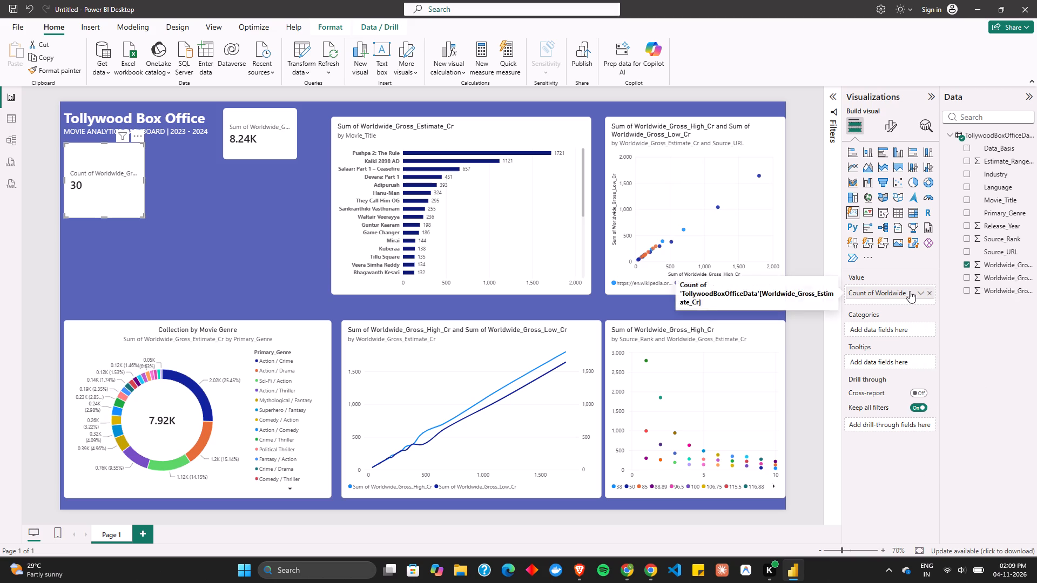
{"action": "left_click", "coordinate": [919, 293]}
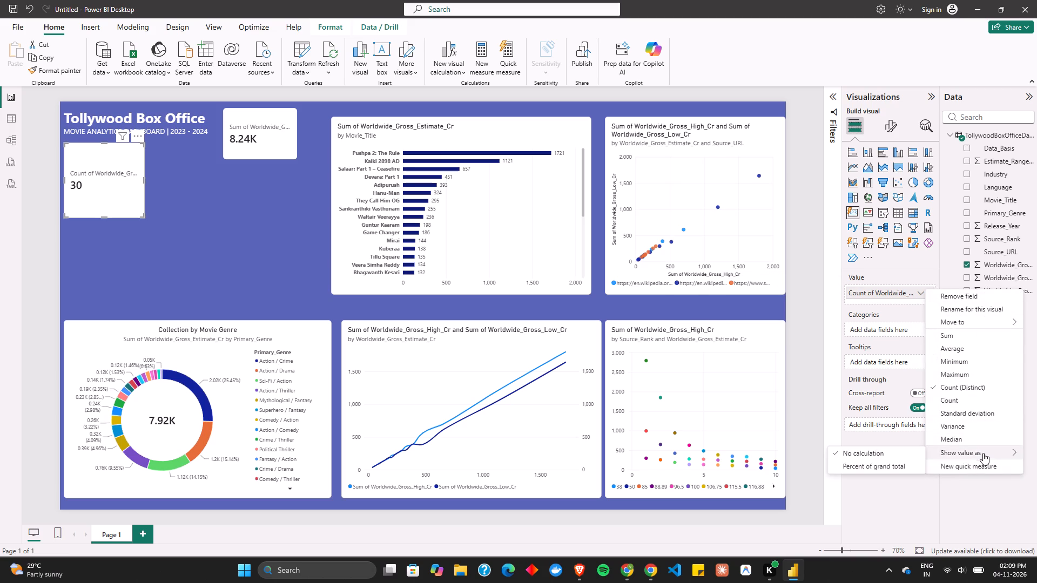
{"action": "left_click", "coordinate": [981, 371]}
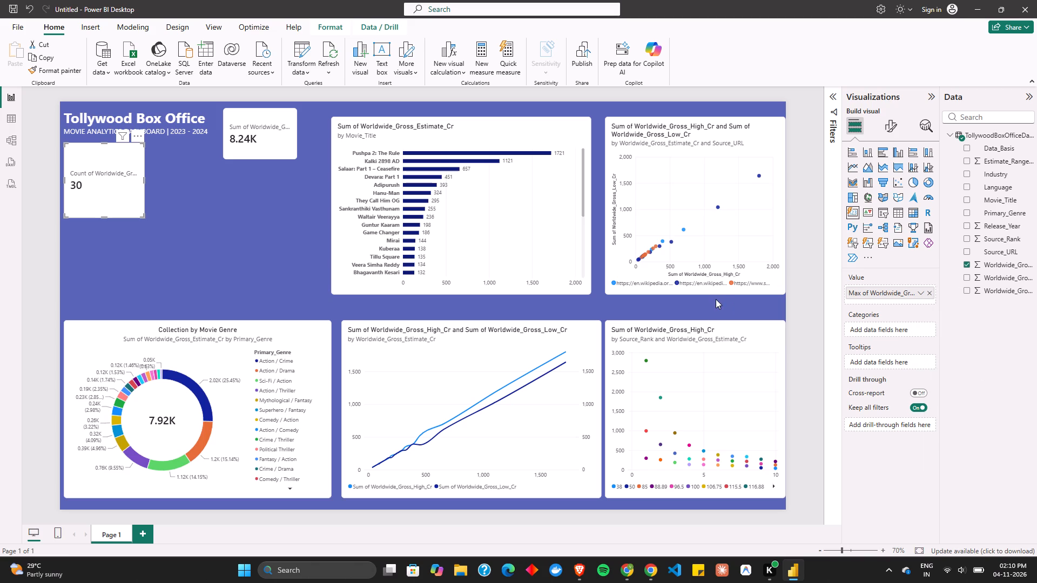
{"action": "left_click", "coordinate": [193, 222]}
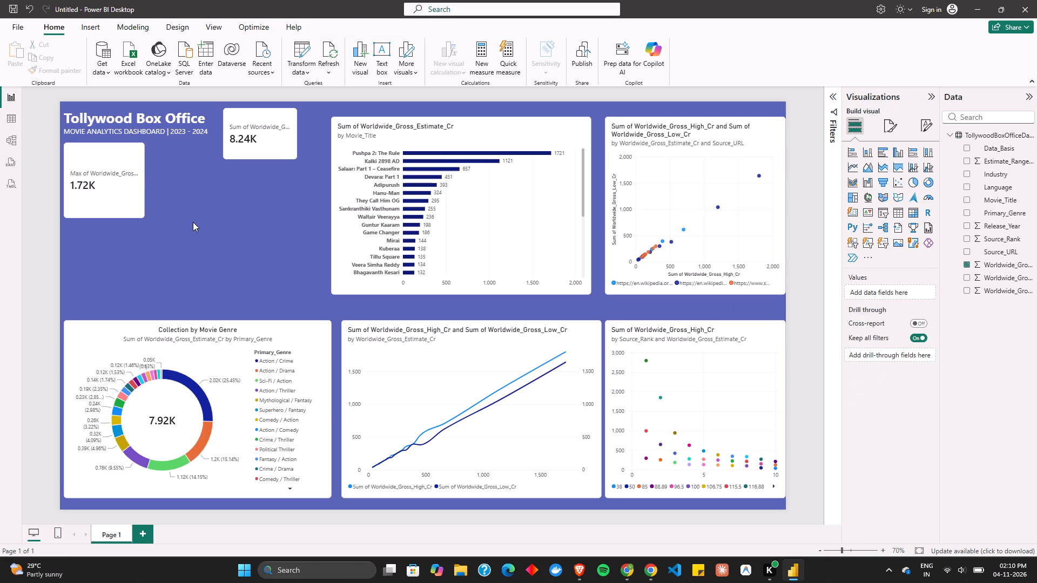
Reduce the maximum-gross card's height and position it just below the dashboard subtitle with a small gap.
{"action": "left_click", "coordinate": [124, 194]}
{"action": "left_click_drag", "start_coordinate": [64, 143], "coordinate": [64, 166]}
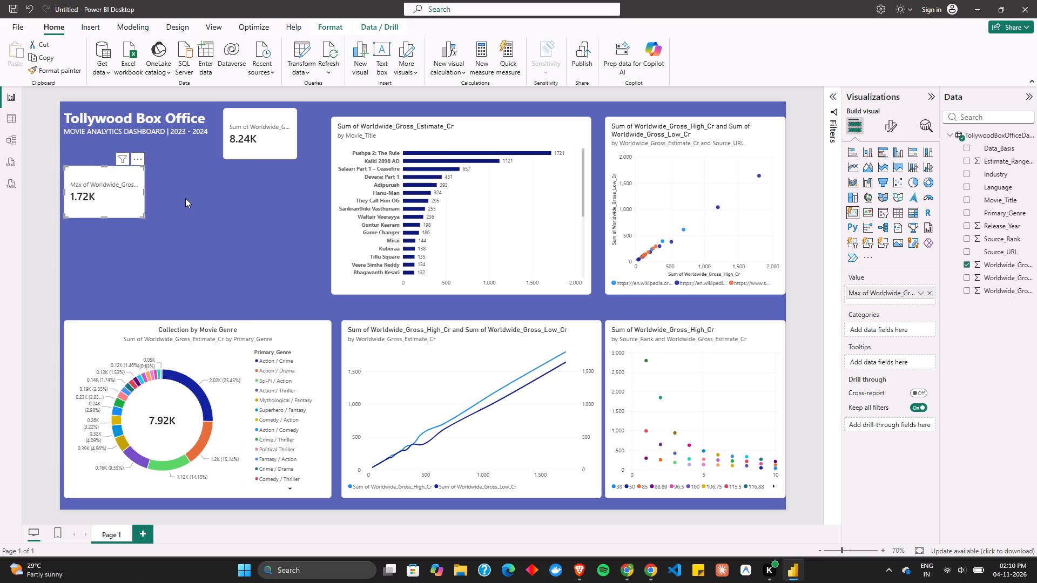
{"action": "left_click", "coordinate": [185, 198]}
{"action": "left_click_drag", "start_coordinate": [114, 205], "coordinate": [115, 173]}
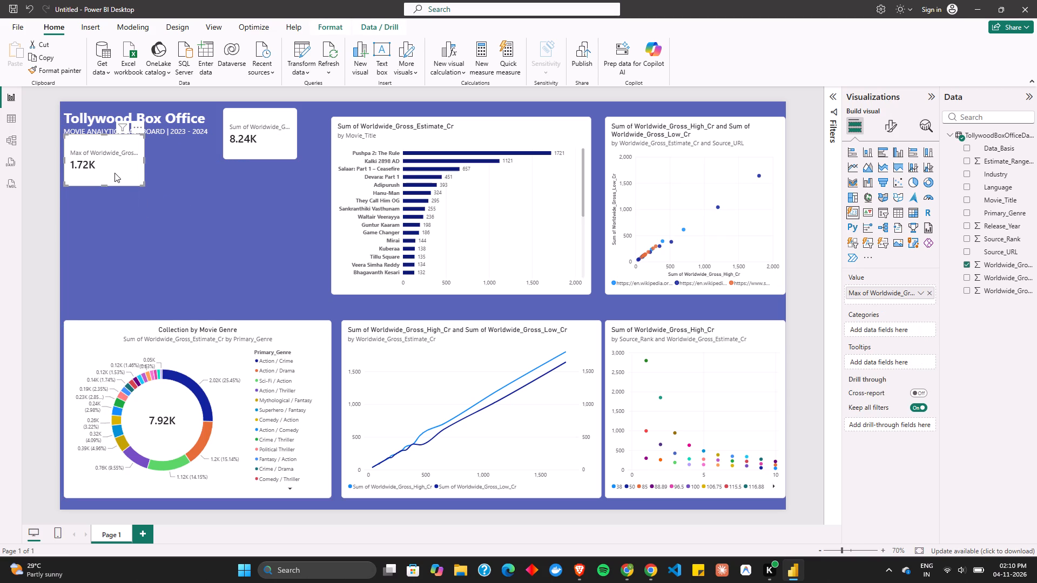
{"action": "left_click_drag", "start_coordinate": [110, 173], "coordinate": [109, 191]}
{"action": "left_click", "coordinate": [186, 189]}
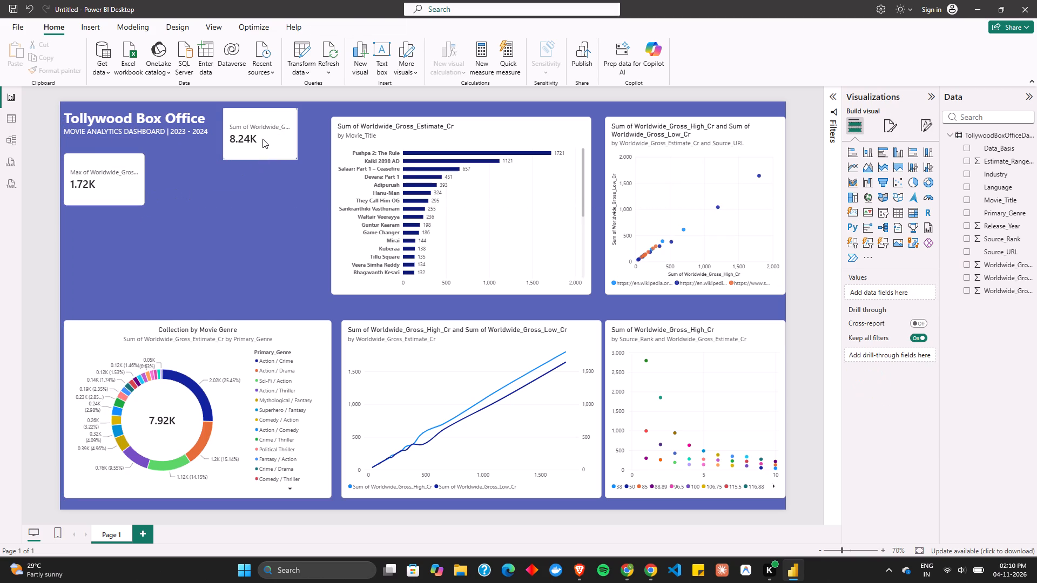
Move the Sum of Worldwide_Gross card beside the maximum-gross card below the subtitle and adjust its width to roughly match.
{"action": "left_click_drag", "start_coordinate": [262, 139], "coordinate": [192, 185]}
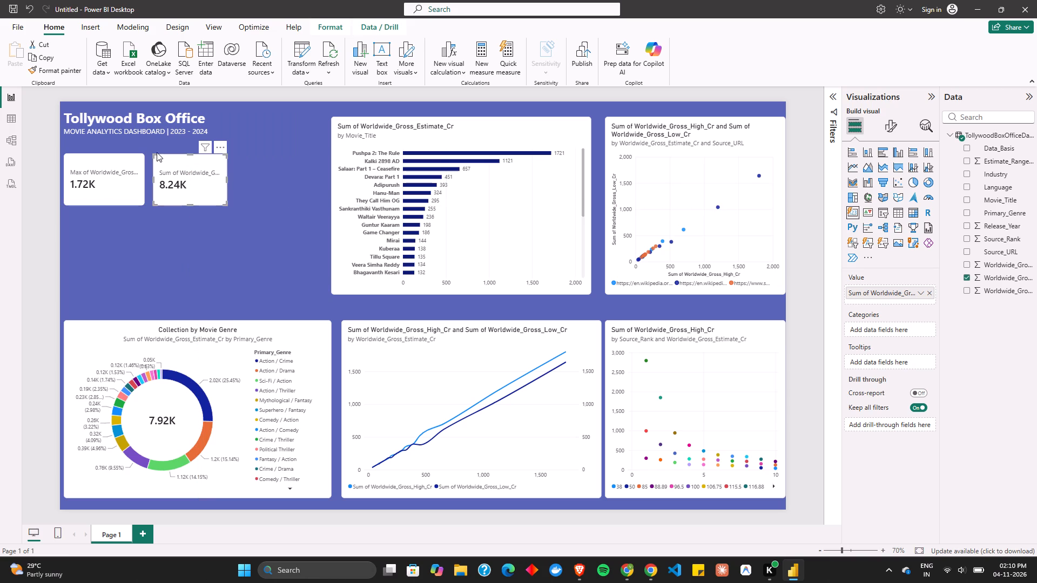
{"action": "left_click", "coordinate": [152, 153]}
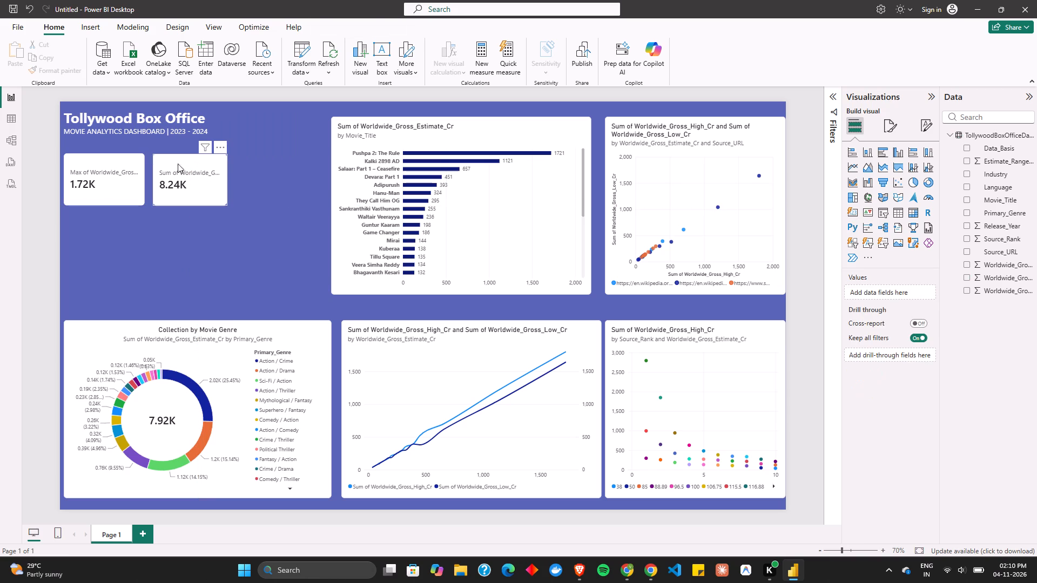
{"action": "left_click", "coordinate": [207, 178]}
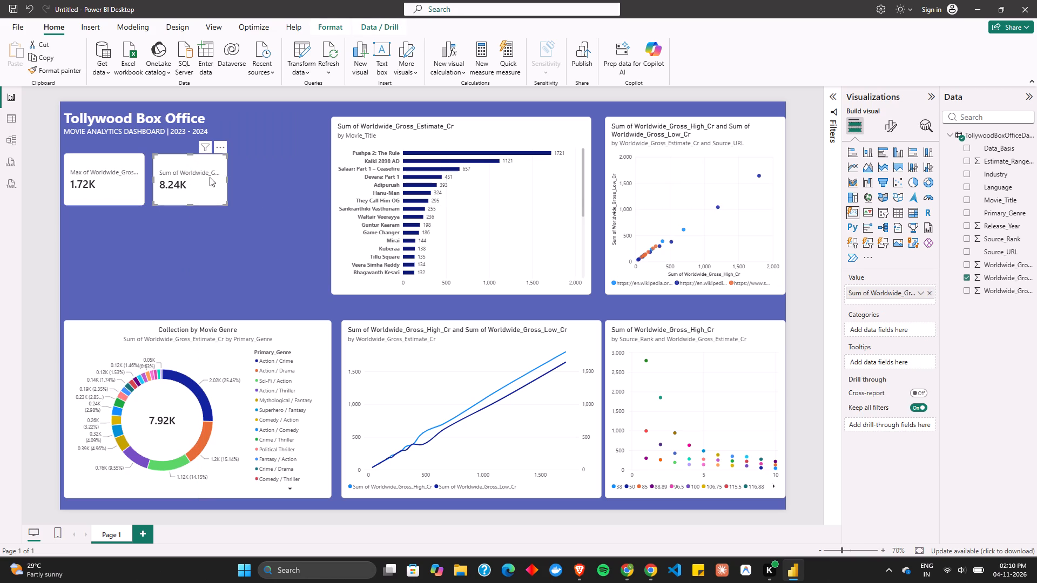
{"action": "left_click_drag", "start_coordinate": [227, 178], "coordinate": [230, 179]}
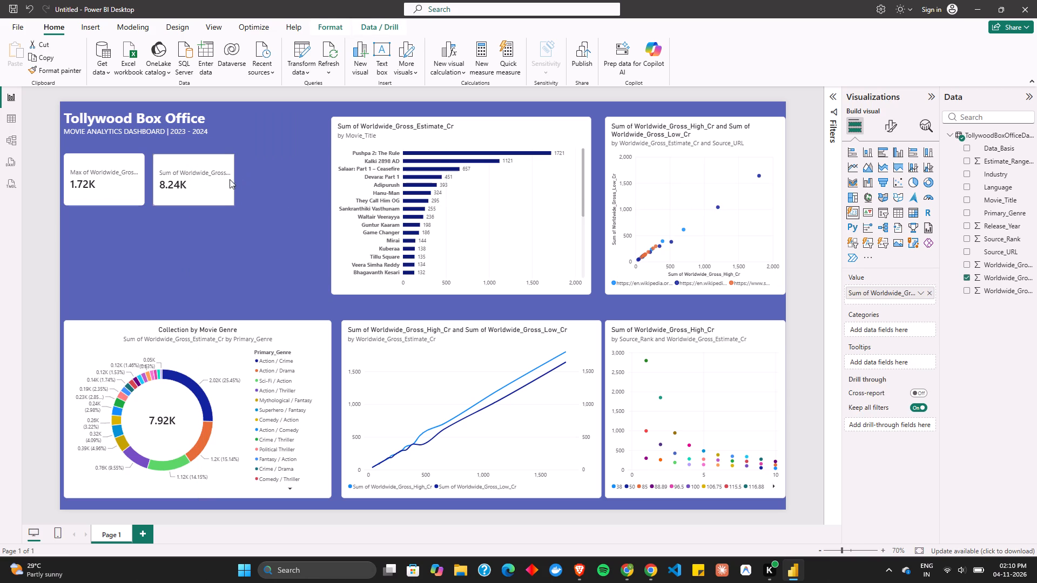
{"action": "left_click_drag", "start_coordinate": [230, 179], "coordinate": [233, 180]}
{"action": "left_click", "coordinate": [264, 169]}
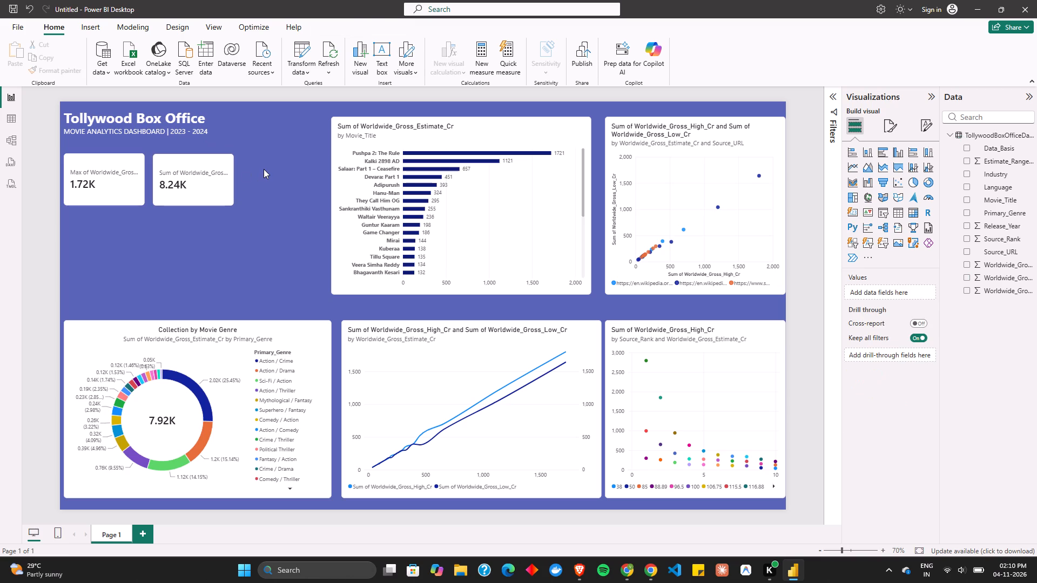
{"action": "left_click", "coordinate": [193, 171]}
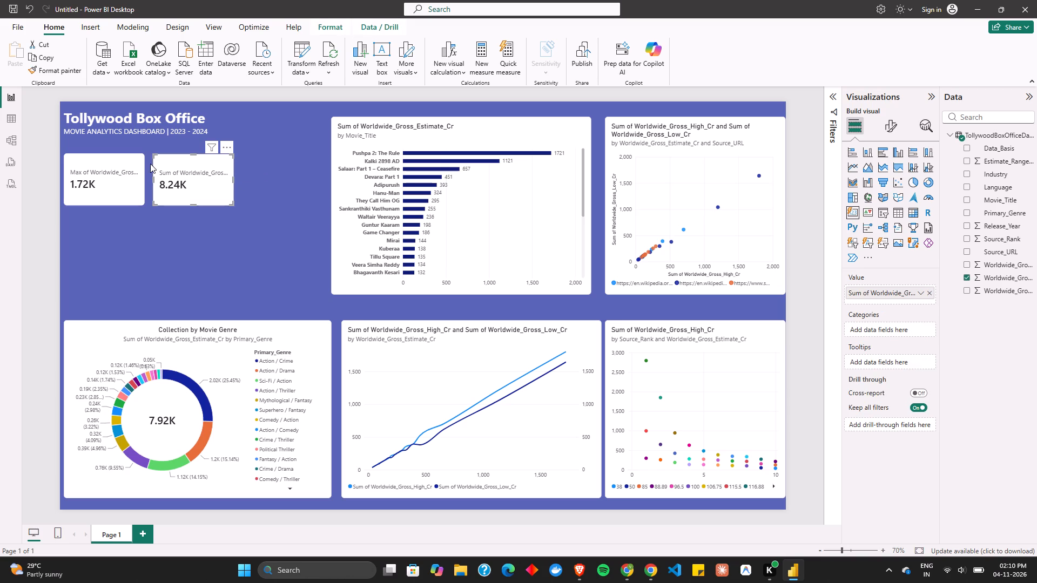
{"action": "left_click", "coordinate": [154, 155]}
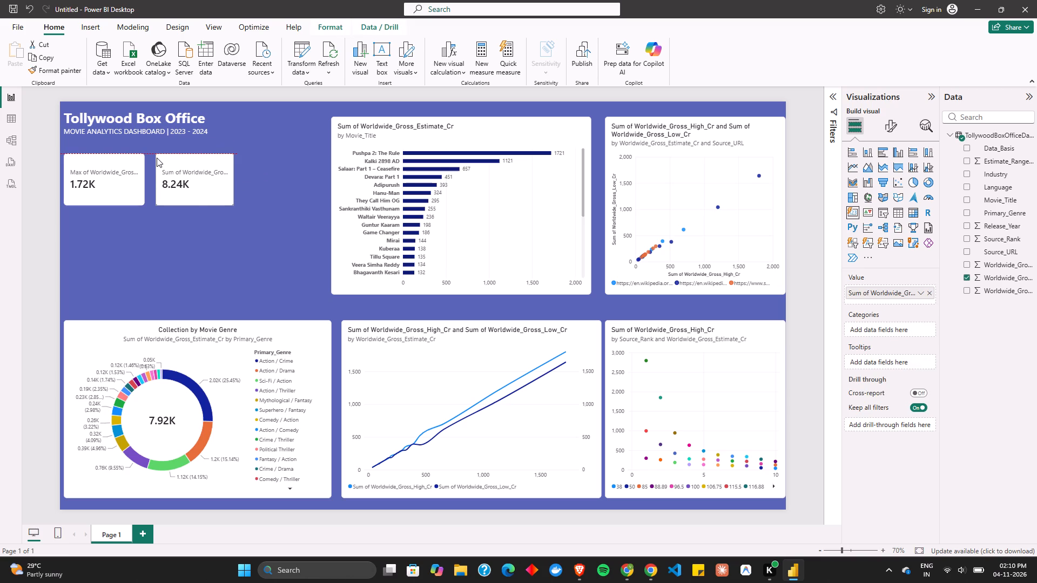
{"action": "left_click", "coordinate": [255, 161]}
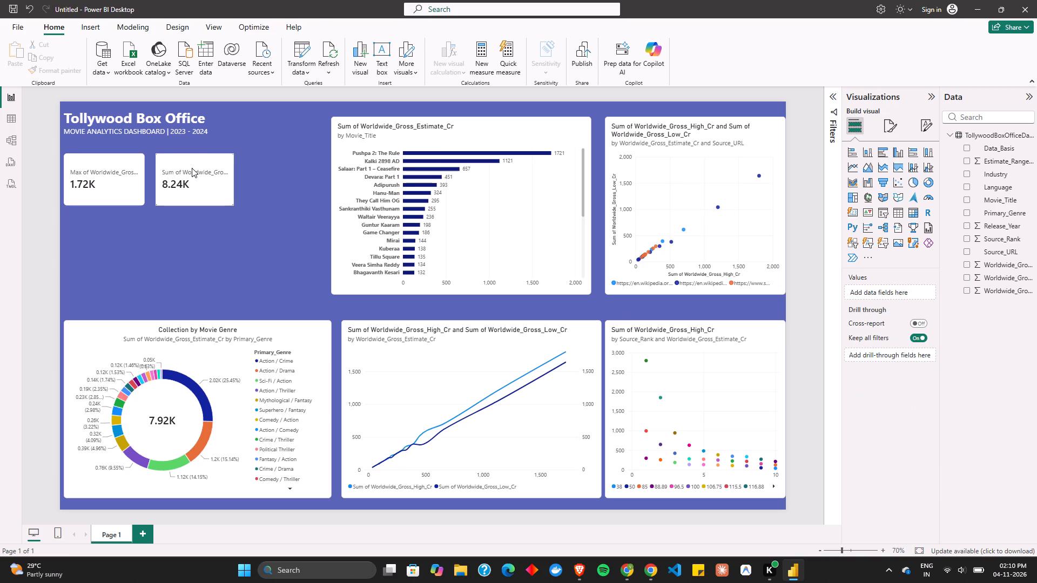
Overlay the sum-gross card on the maximum-gross card and stretch both to the same width, starting at the page's edge.
{"action": "left_click_drag", "start_coordinate": [192, 168], "coordinate": [127, 174]}
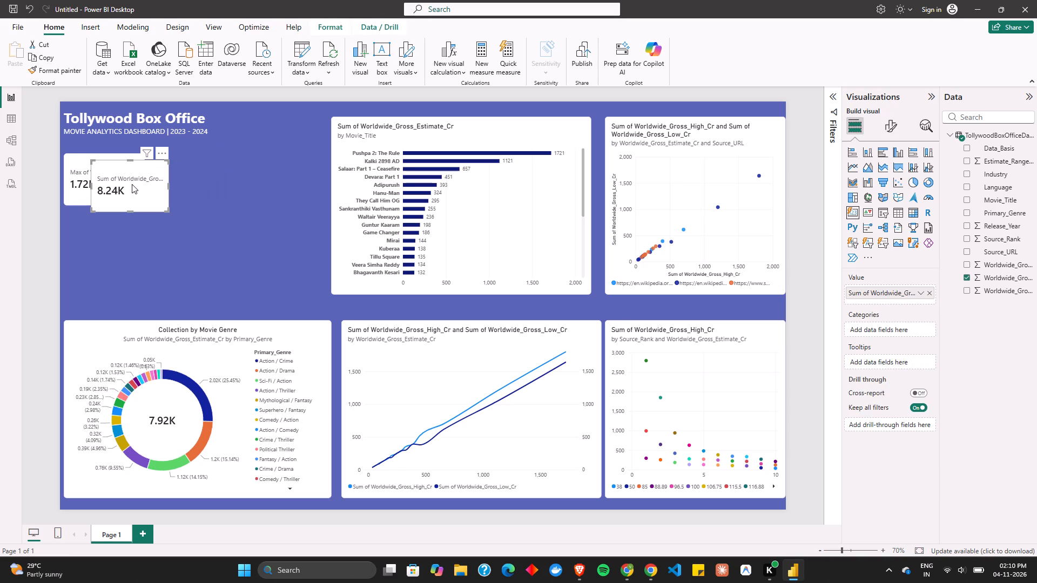
{"action": "left_click_drag", "start_coordinate": [133, 186], "coordinate": [101, 180]}
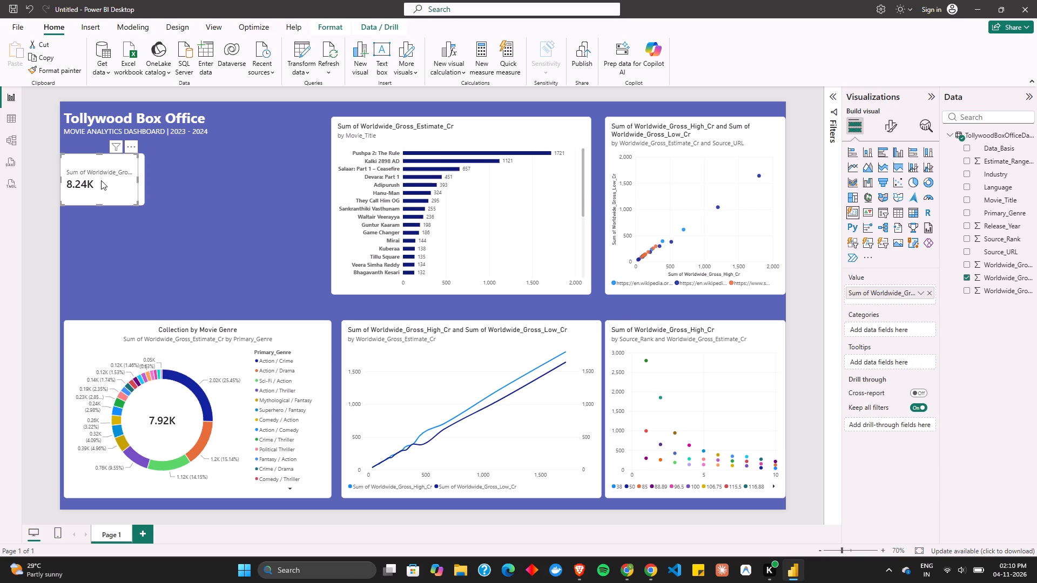
{"action": "left_click", "coordinate": [137, 177]}
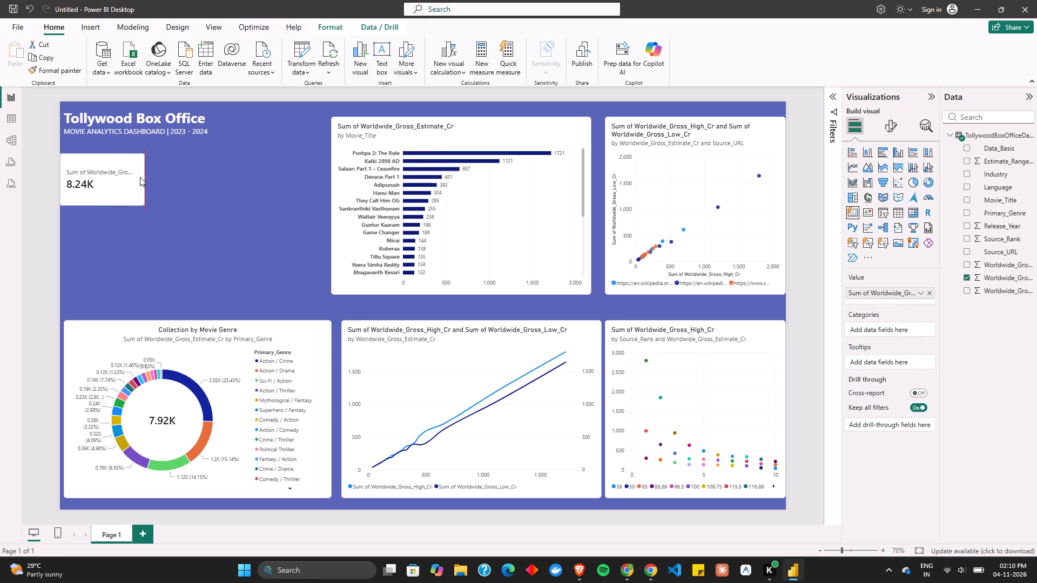
{"action": "left_click", "coordinate": [176, 173]}
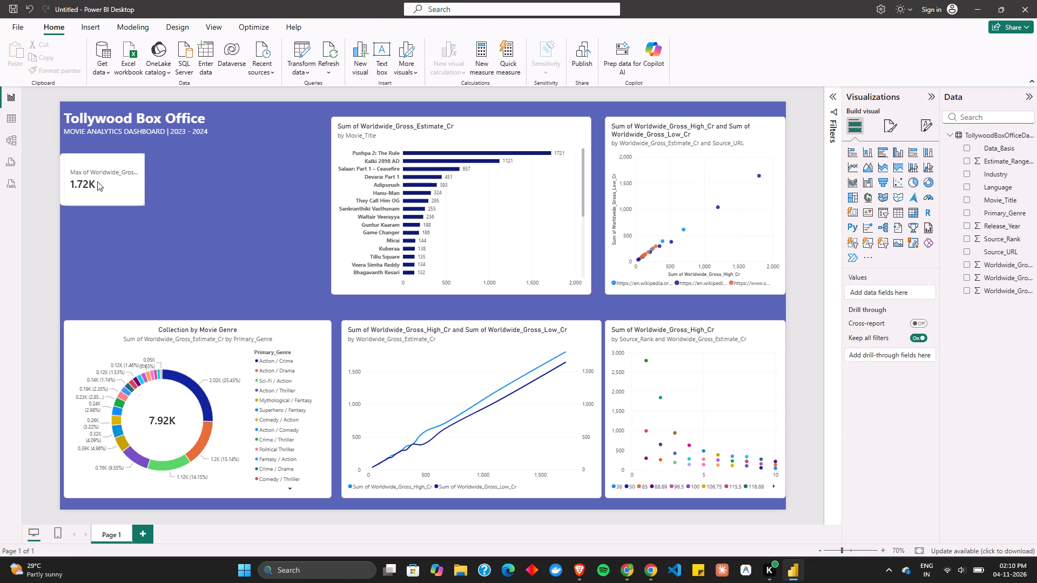
{"action": "left_click", "coordinate": [97, 181]}
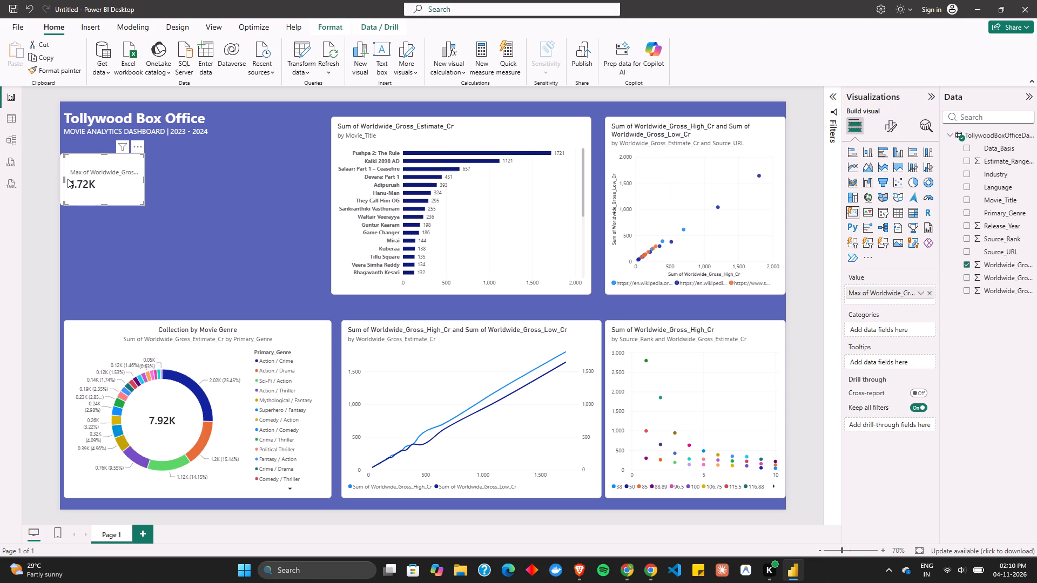
{"action": "left_click_drag", "start_coordinate": [64, 179], "coordinate": [51, 179]}
{"action": "left_click", "coordinate": [181, 174]}
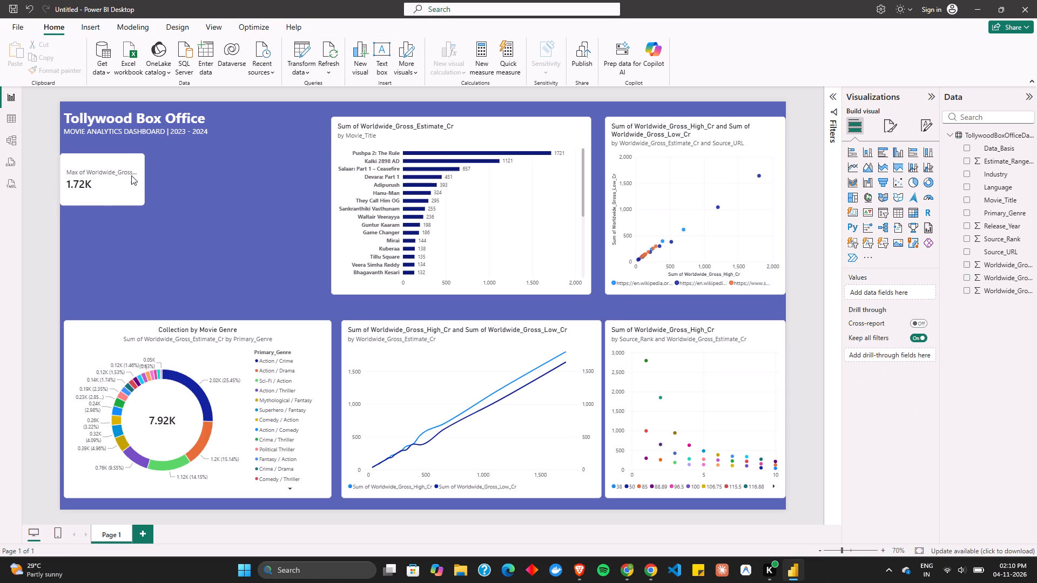
Arrange the two gross cards in one row below the subtitle, sum card first, with a small gap between them.
{"action": "left_click_drag", "start_coordinate": [118, 175], "coordinate": [202, 173]}
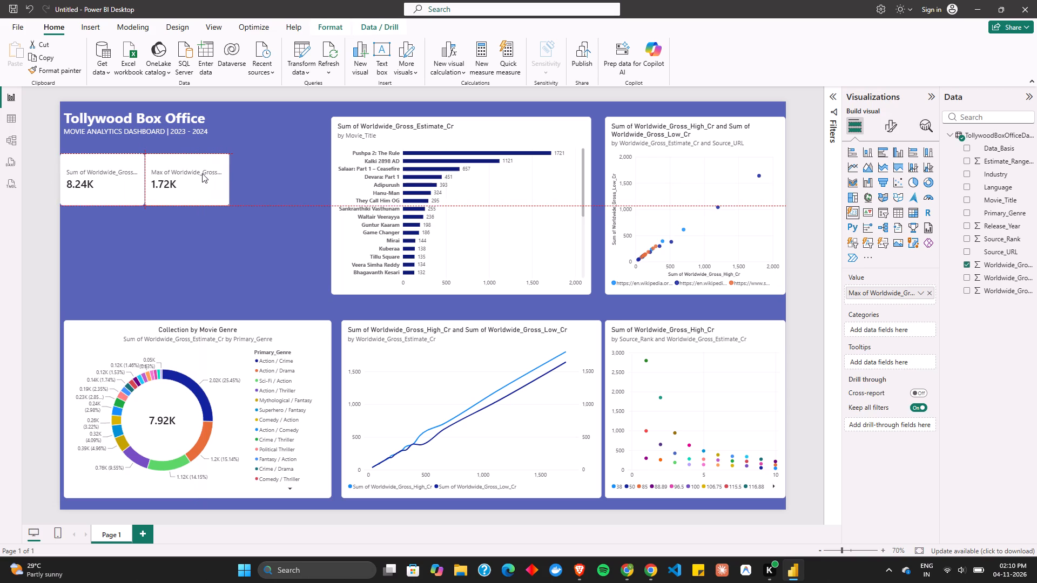
{"action": "left_click_drag", "start_coordinate": [202, 173], "coordinate": [210, 173]}
{"action": "left_click", "coordinate": [267, 166]}
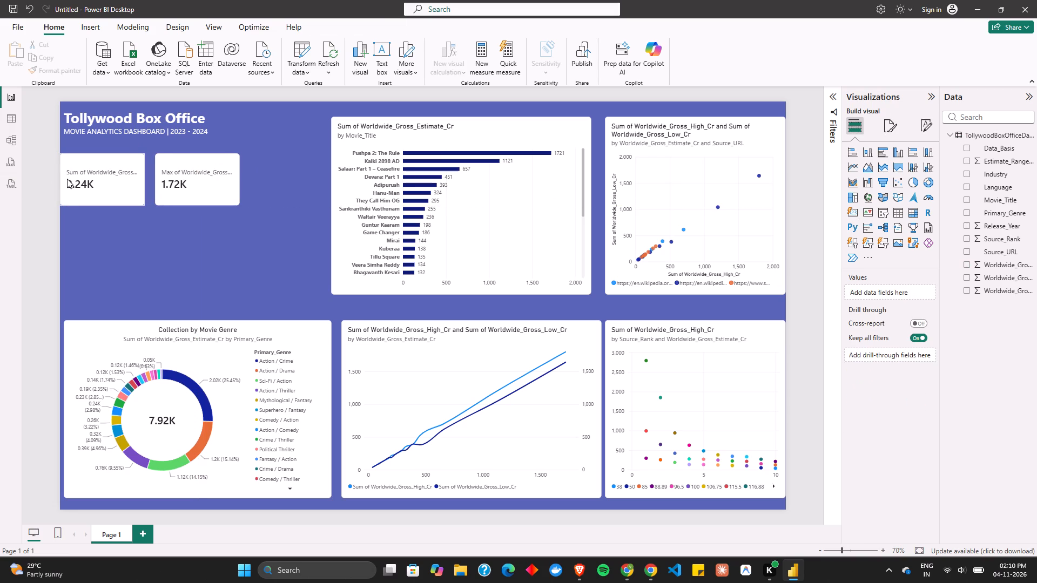
{"action": "left_click_drag", "start_coordinate": [68, 178], "coordinate": [79, 178]}
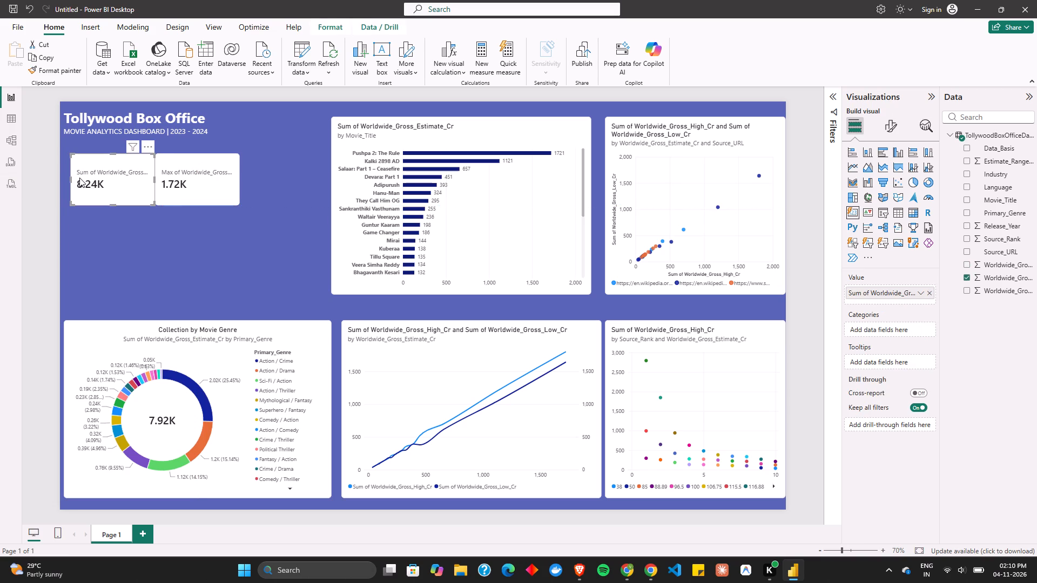
{"action": "left_click", "coordinate": [177, 175]}
{"action": "left_click_drag", "start_coordinate": [177, 175], "coordinate": [199, 173]}
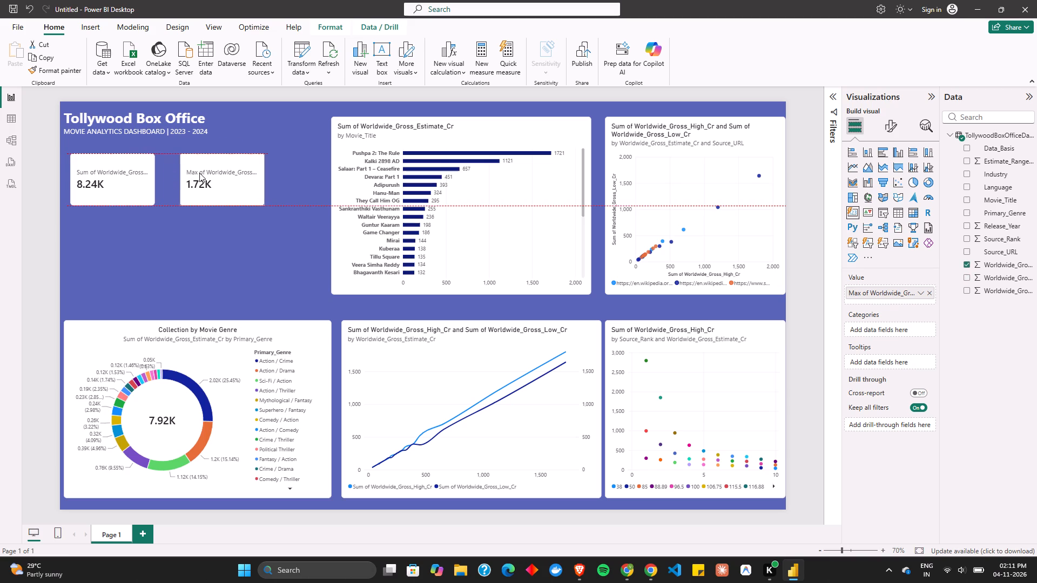
{"action": "left_click_drag", "start_coordinate": [199, 173], "coordinate": [194, 175]}
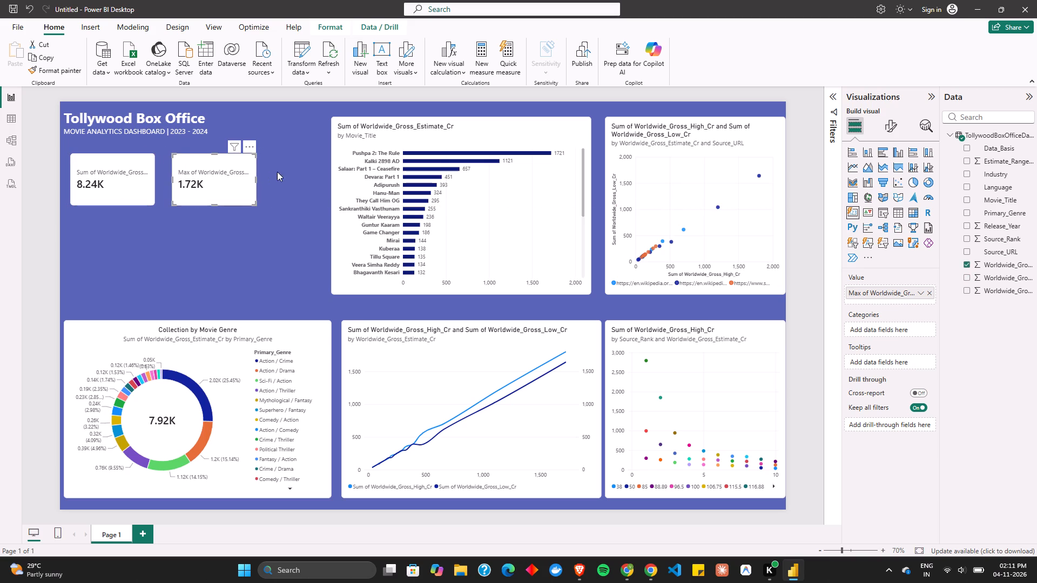
{"action": "left_click", "coordinate": [289, 171]}
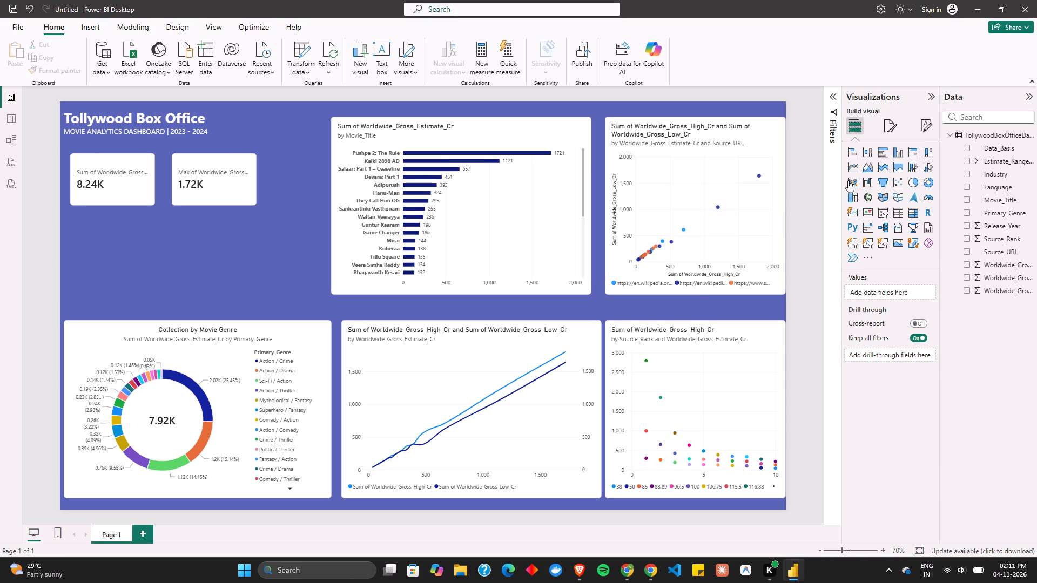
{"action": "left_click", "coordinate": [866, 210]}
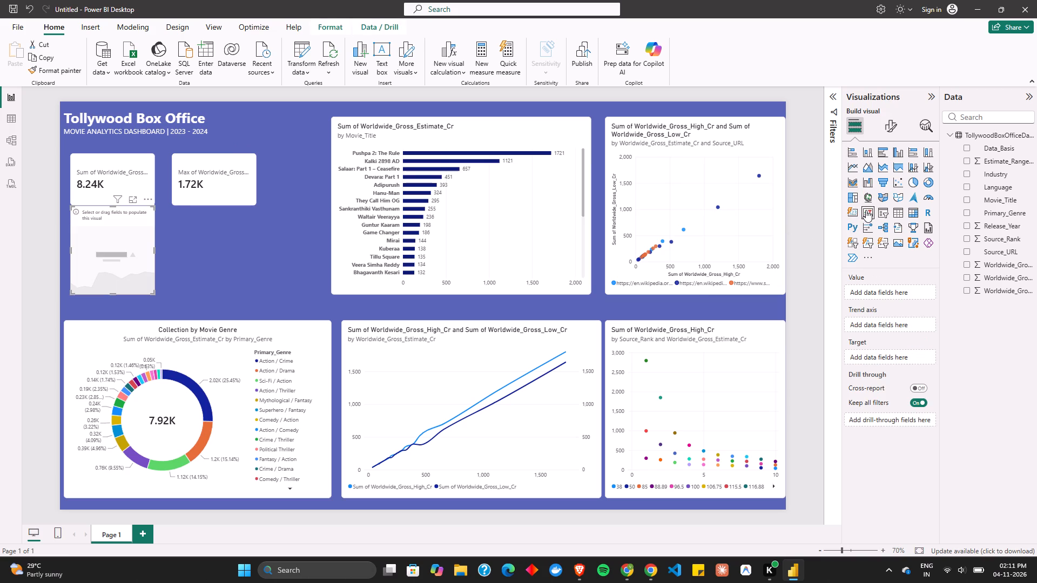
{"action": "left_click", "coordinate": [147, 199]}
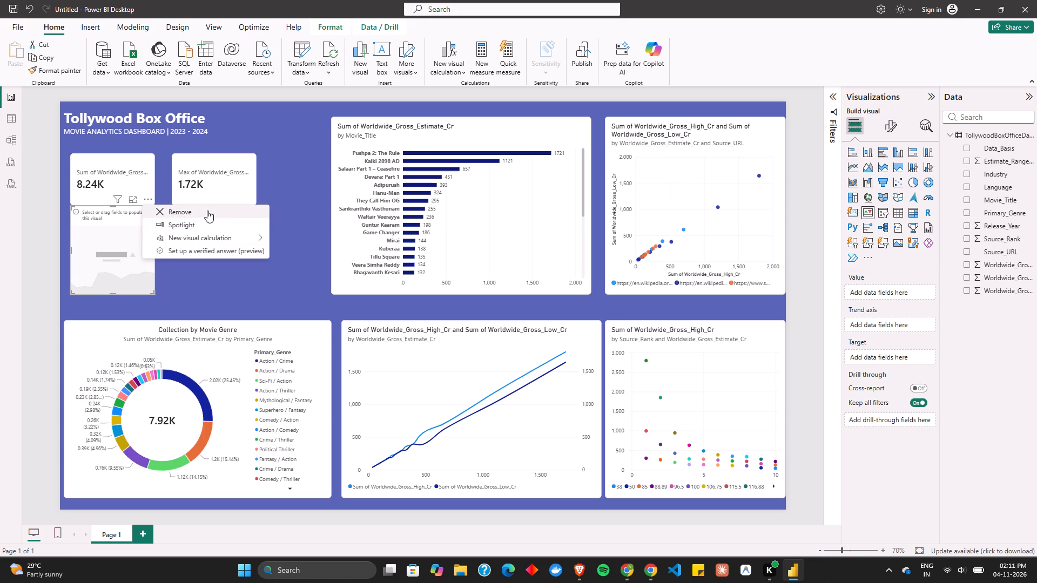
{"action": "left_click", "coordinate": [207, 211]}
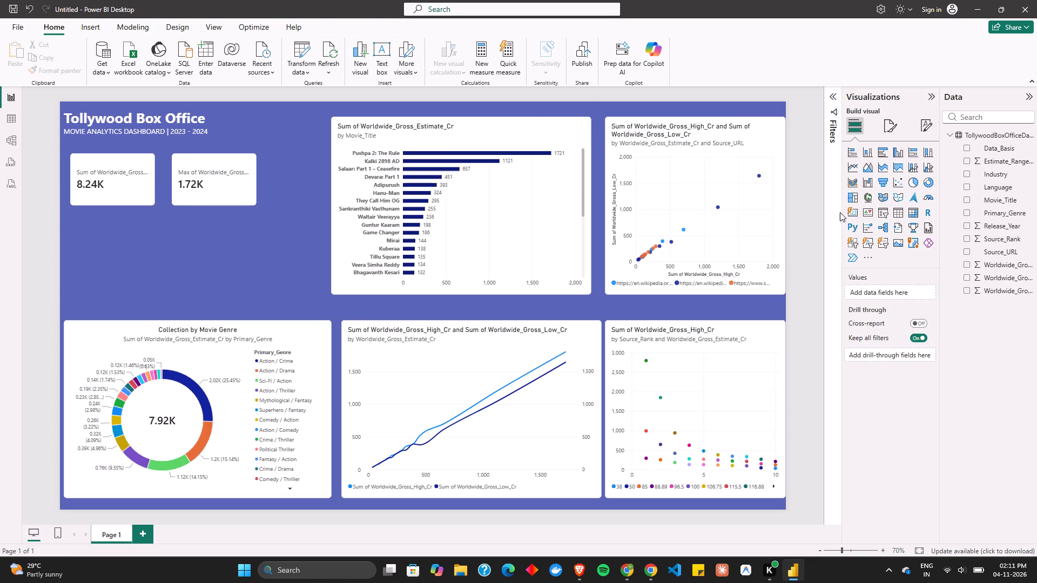
Add a new card visual and place it just below the sum-gross card.
{"action": "double_click", "coordinate": [851, 213]}
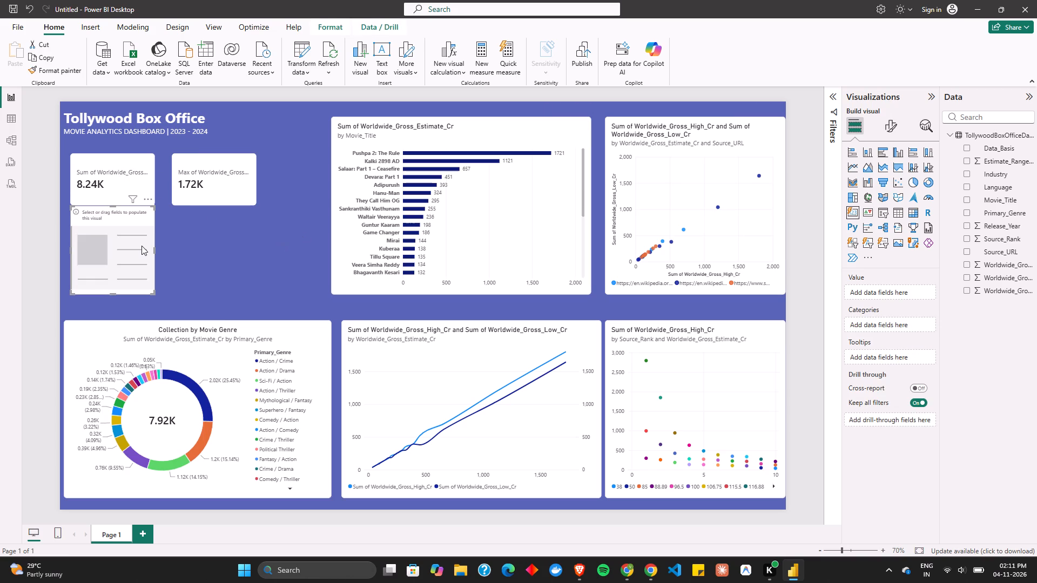
{"action": "left_click_drag", "start_coordinate": [142, 246], "coordinate": [149, 253]}
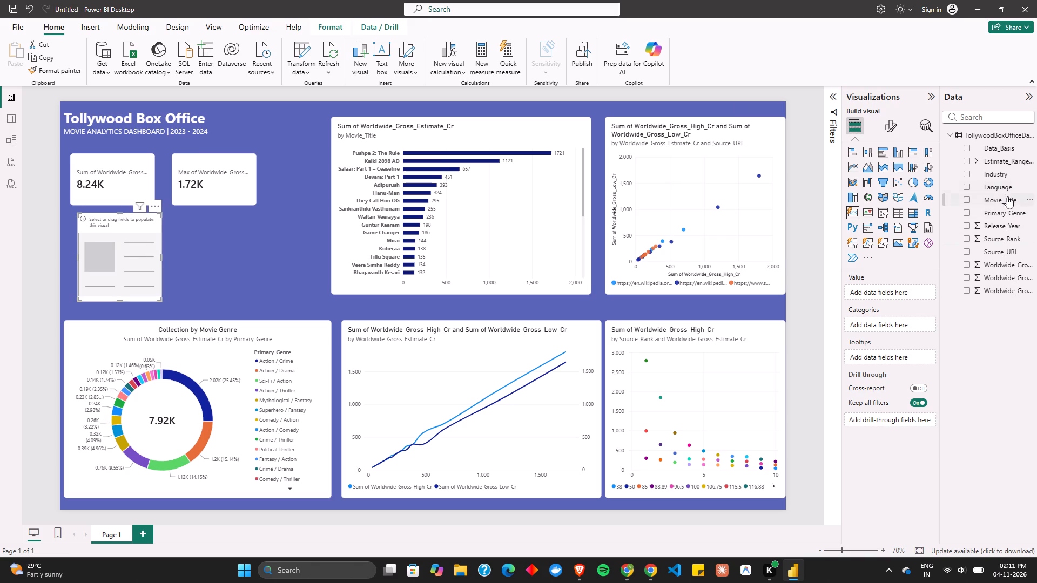
Add Industry, Language, Movie_Title and Primary_Genre, in that order, as the new card's values.
{"action": "left_click_drag", "start_coordinate": [1002, 174], "coordinate": [901, 291]}
{"action": "left_click_drag", "start_coordinate": [901, 291], "coordinate": [901, 291]}
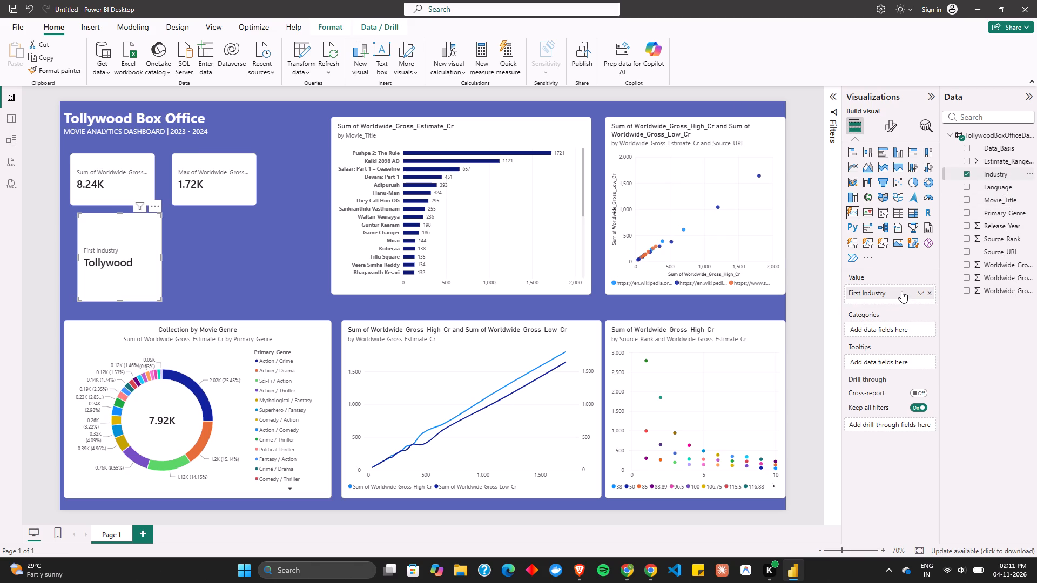
{"action": "left_click_drag", "start_coordinate": [1009, 187], "coordinate": [870, 297]}
{"action": "left_click_drag", "start_coordinate": [870, 297], "coordinate": [899, 295]}
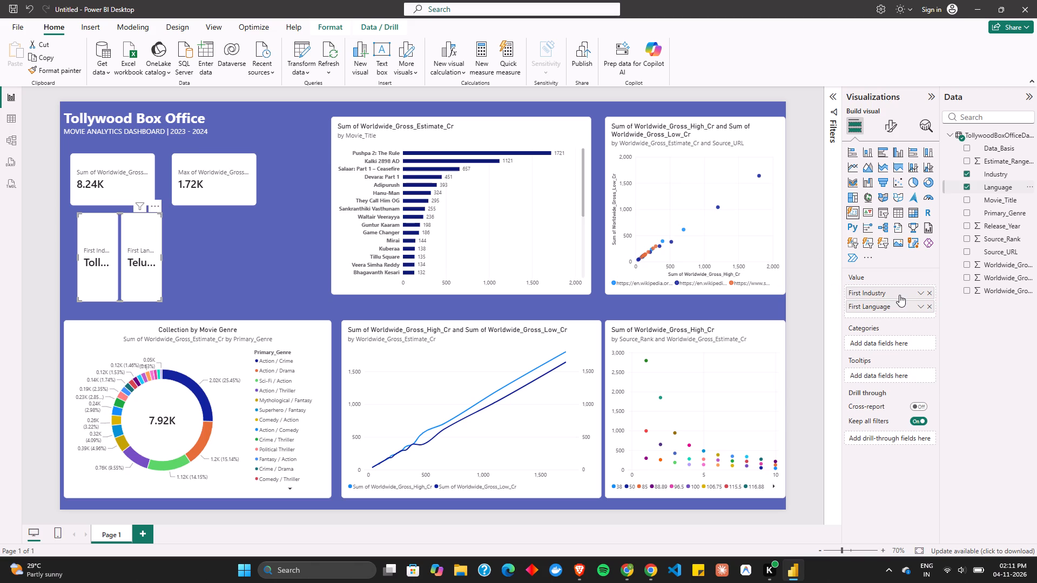
{"action": "left_click_drag", "start_coordinate": [1002, 201], "coordinate": [895, 304]}
{"action": "left_click_drag", "start_coordinate": [895, 304], "coordinate": [898, 315]}
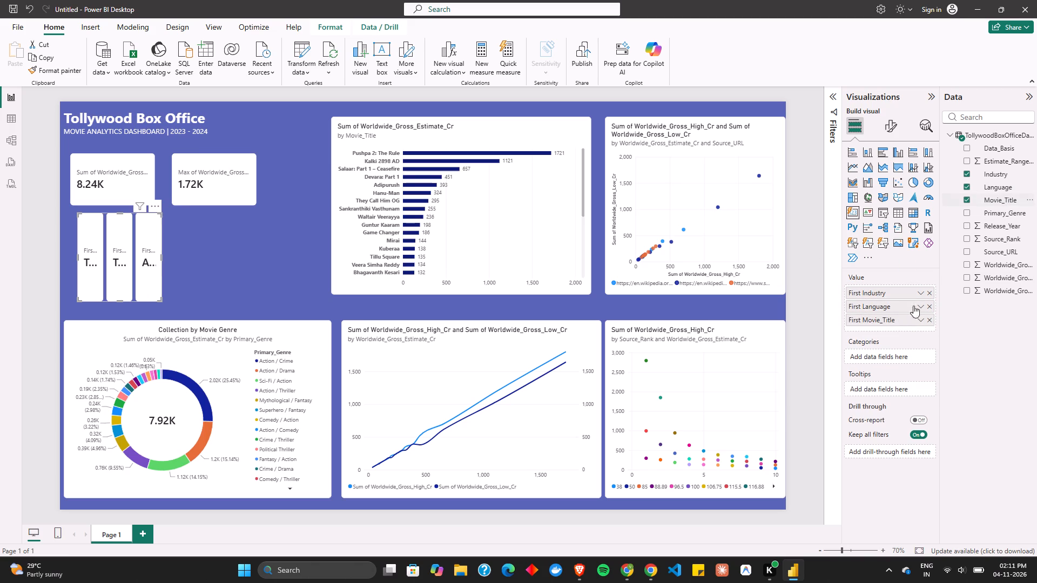
{"action": "left_click_drag", "start_coordinate": [1009, 211], "coordinate": [893, 323]}
{"action": "left_click_drag", "start_coordinate": [893, 323], "coordinate": [895, 323]}
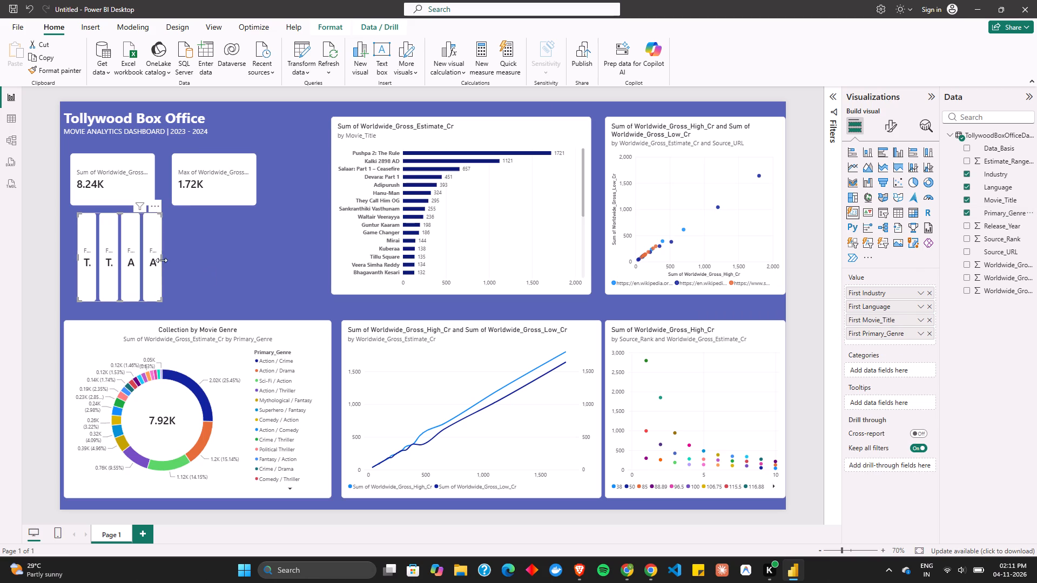
Widen the four-value card until it reaches almost to the movie-title bar chart.
{"action": "left_click_drag", "start_coordinate": [162, 257], "coordinate": [316, 263]}
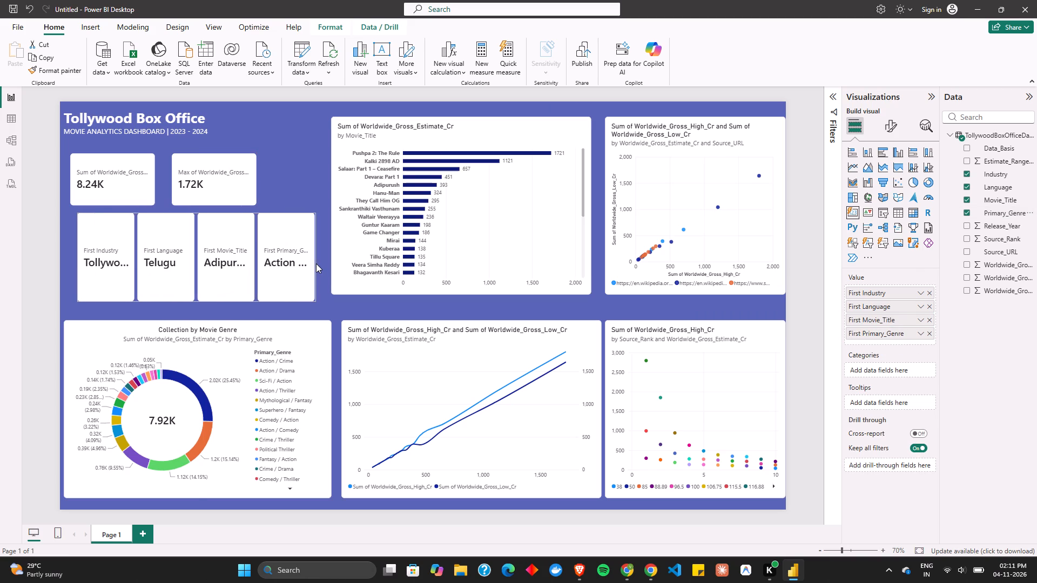
{"action": "left_click_drag", "start_coordinate": [316, 263], "coordinate": [315, 260]}
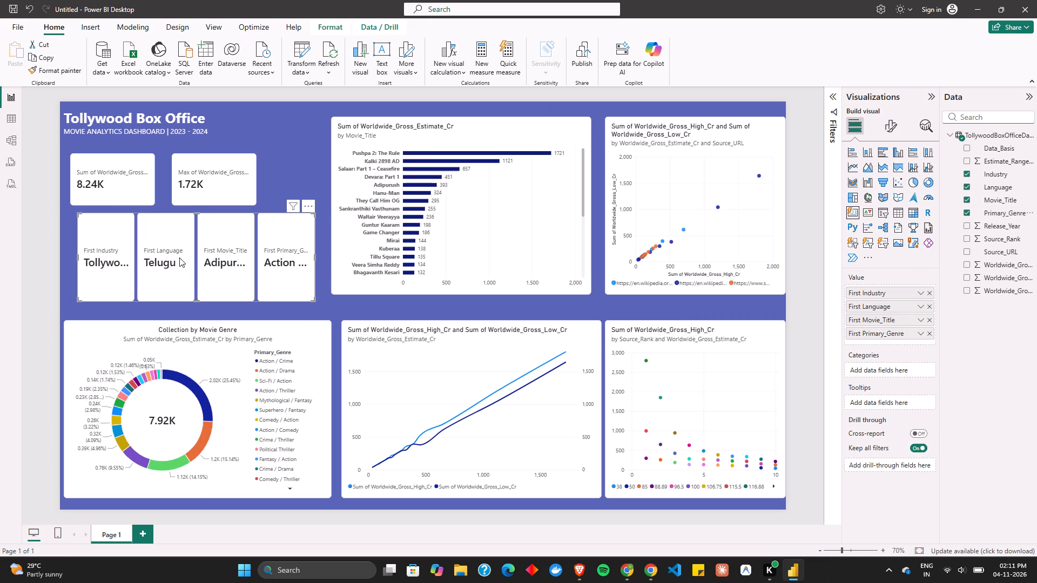
Make the four-value card shorter, align its left edge with the sum-gross card just above, and widen it almost to the movie-title bar chart.
{"action": "left_click_drag", "start_coordinate": [80, 213], "coordinate": [92, 233]}
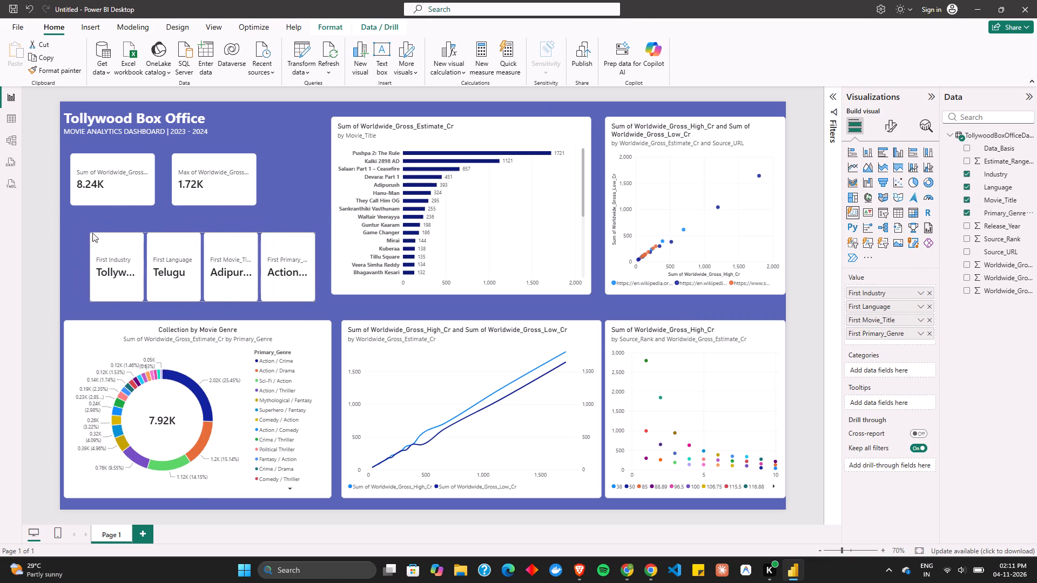
{"action": "left_click_drag", "start_coordinate": [92, 233], "coordinate": [92, 232]}
{"action": "left_click_drag", "start_coordinate": [206, 251], "coordinate": [186, 226]}
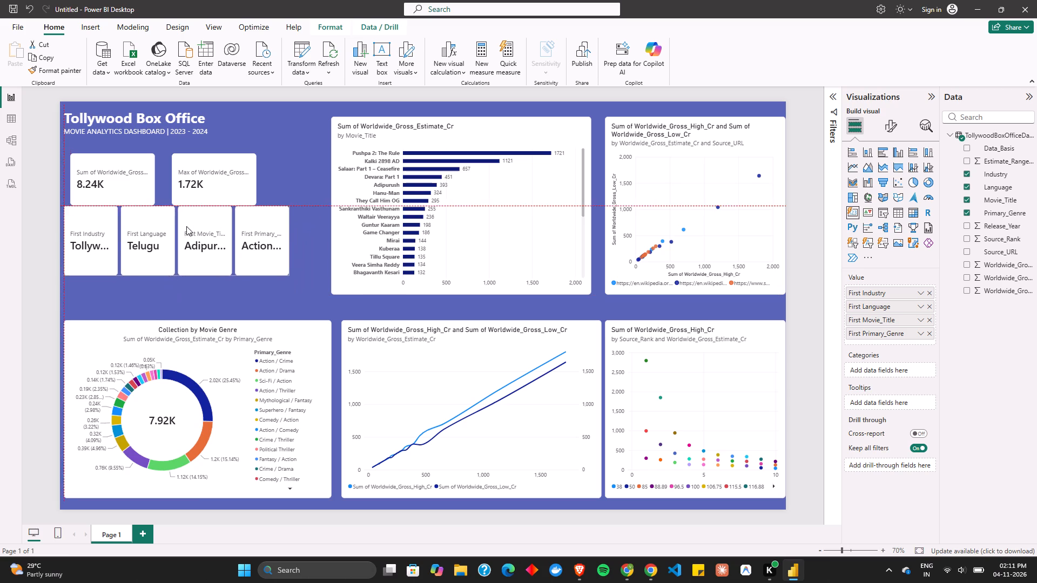
{"action": "left_click_drag", "start_coordinate": [186, 226], "coordinate": [187, 231]}
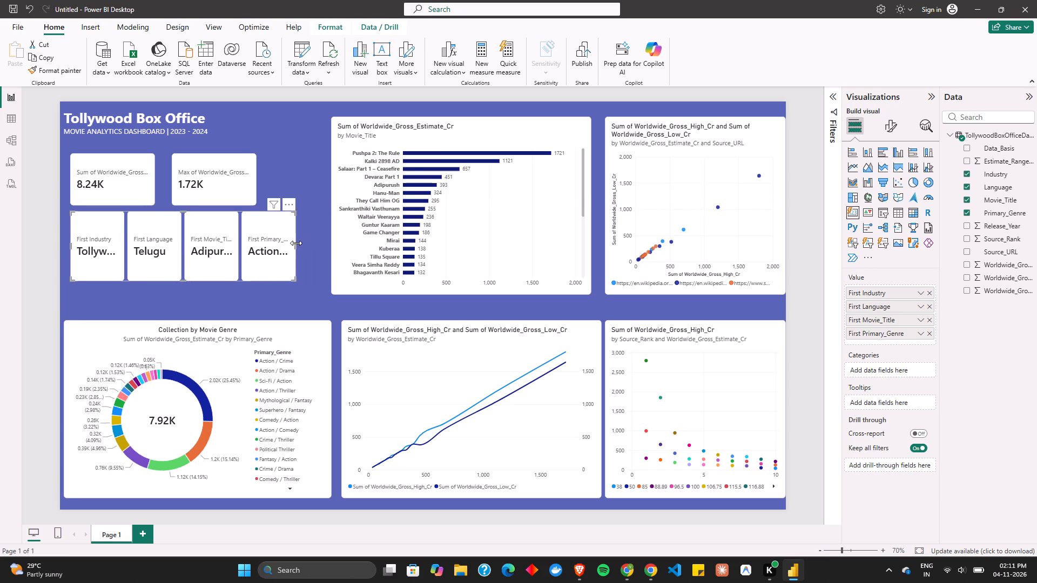
{"action": "left_click_drag", "start_coordinate": [296, 243], "coordinate": [324, 245]}
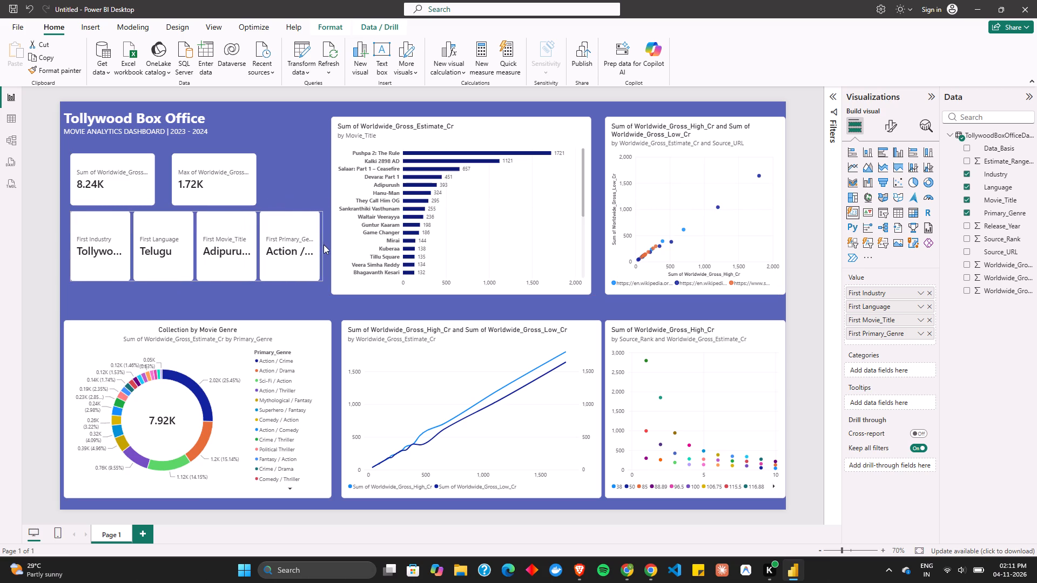
{"action": "left_click_drag", "start_coordinate": [324, 245], "coordinate": [325, 245]}
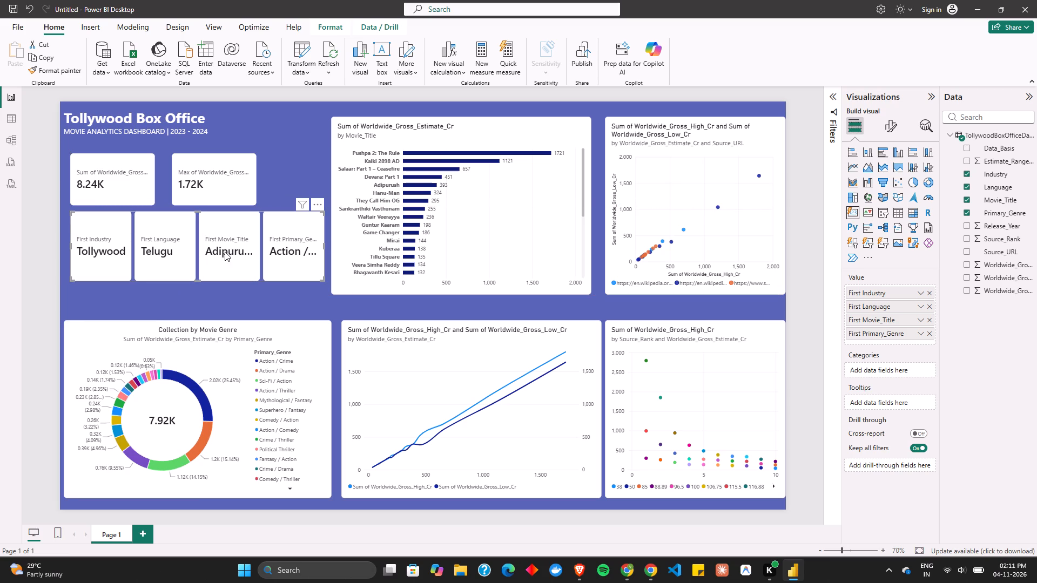
{"action": "left_click", "coordinate": [225, 252]}
{"action": "left_click", "coordinate": [216, 262]}
{"action": "left_click", "coordinate": [218, 308]}
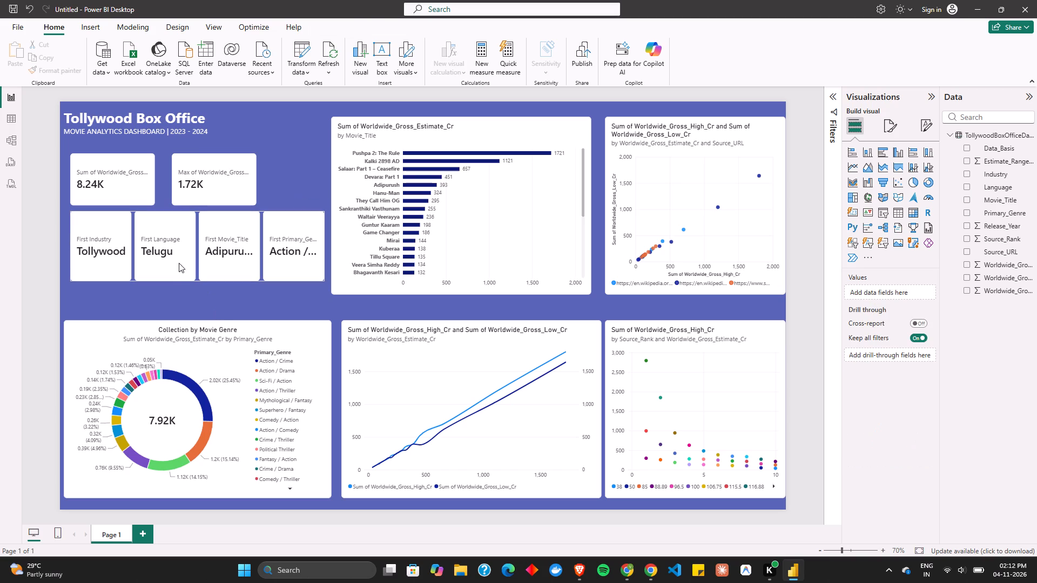
{"action": "left_click", "coordinate": [183, 259]}
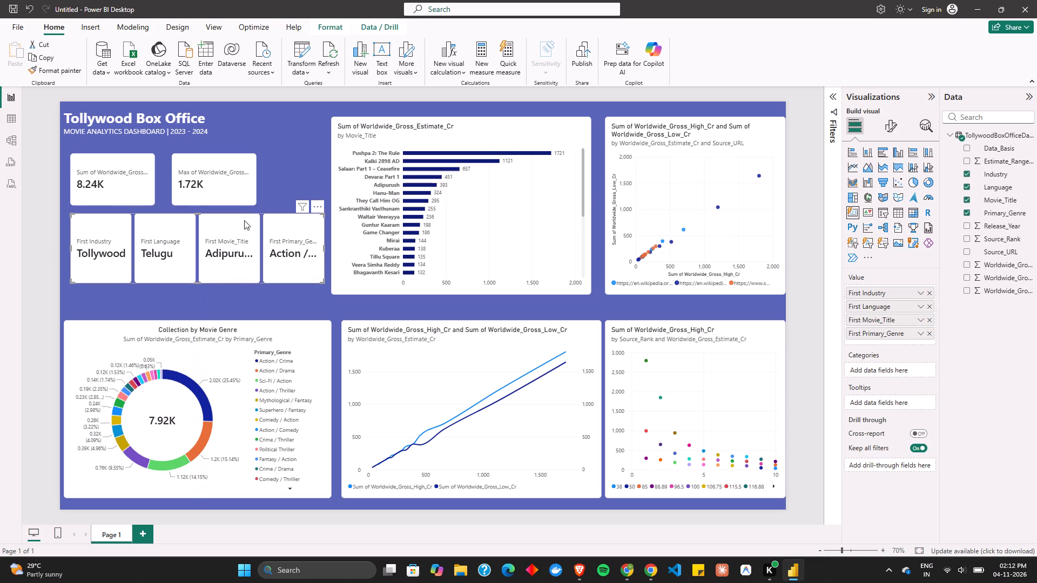
{"action": "left_click", "coordinate": [289, 186]}
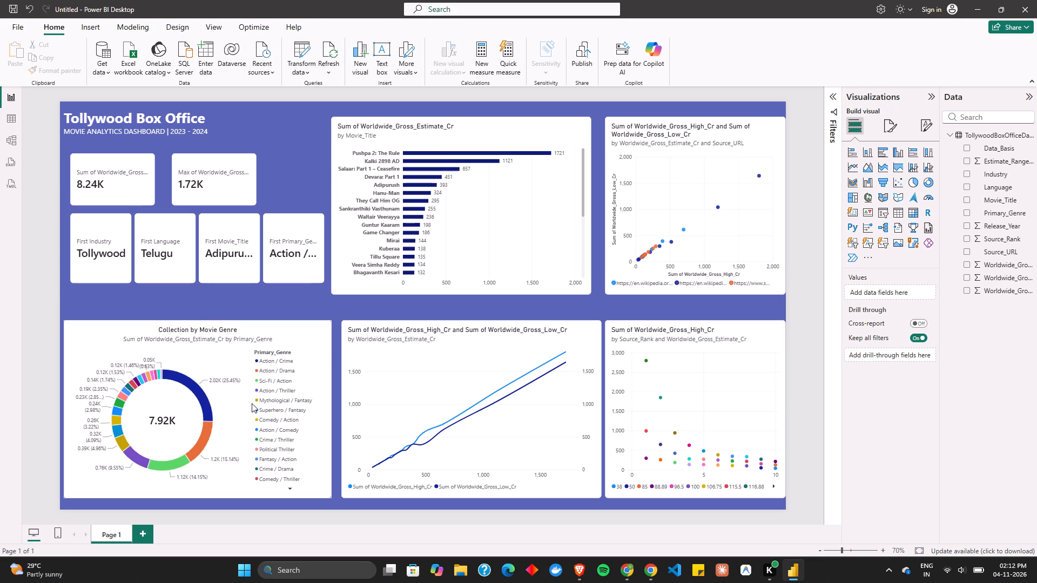
Shrink the Collection by Movie Genre donut chart and place it just below the four-value card, aligned with the card's left edge.
{"action": "left_click_drag", "start_coordinate": [252, 403], "coordinate": [256, 377]}
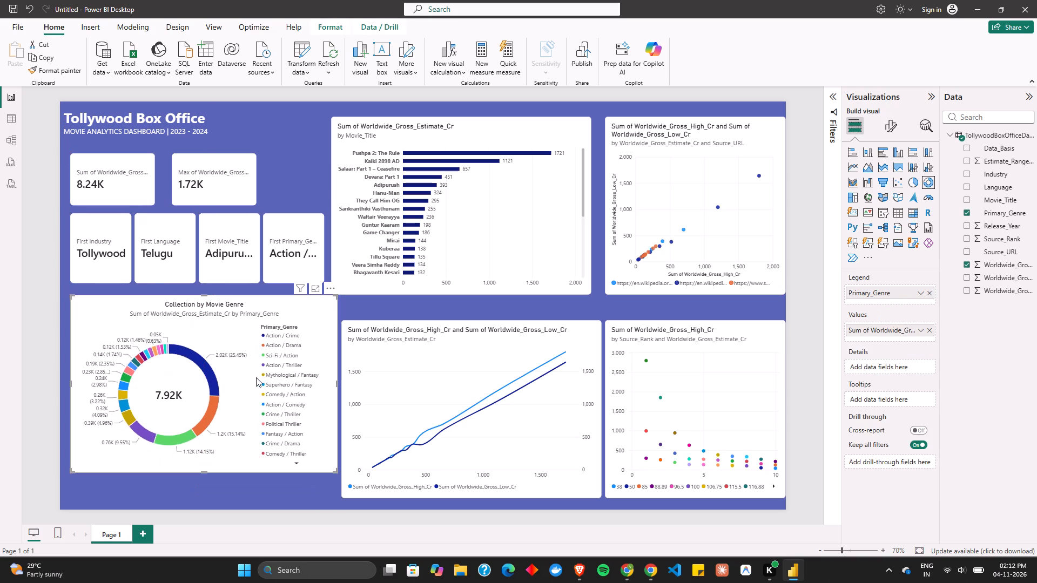
{"action": "left_click_drag", "start_coordinate": [71, 297], "coordinate": [90, 306]}
{"action": "left_click", "coordinate": [355, 306]}
{"action": "left_click_drag", "start_coordinate": [283, 340], "coordinate": [264, 325]}
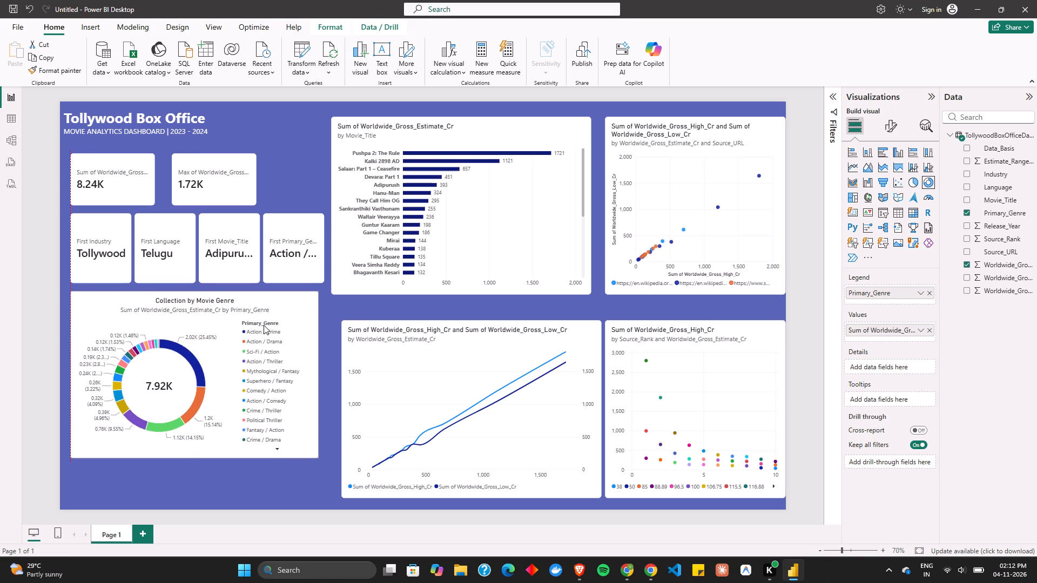
{"action": "left_click_drag", "start_coordinate": [264, 325], "coordinate": [262, 327]}
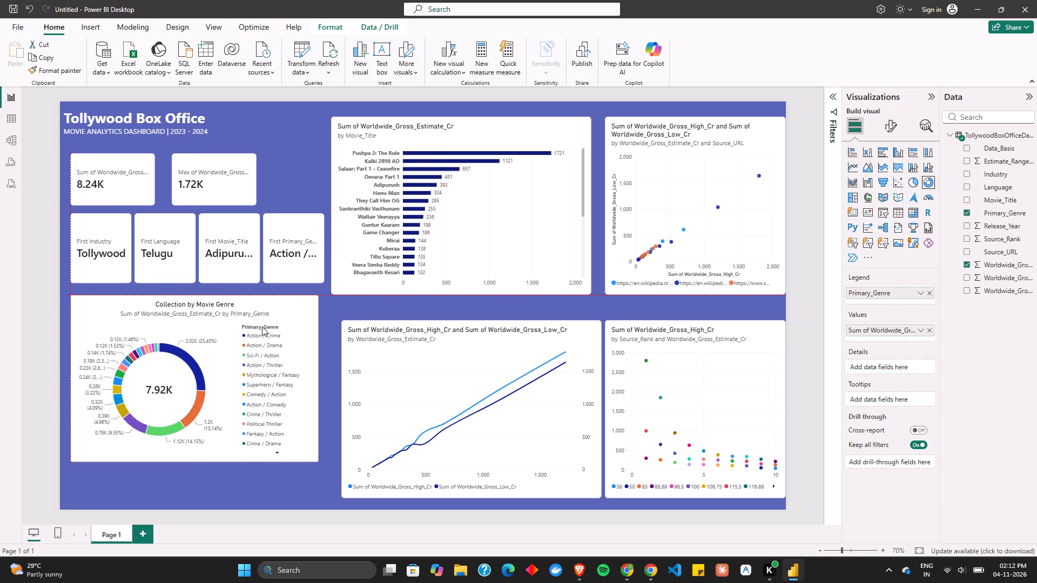
{"action": "left_click_drag", "start_coordinate": [262, 327], "coordinate": [262, 326]}
{"action": "left_click", "coordinate": [369, 308]}
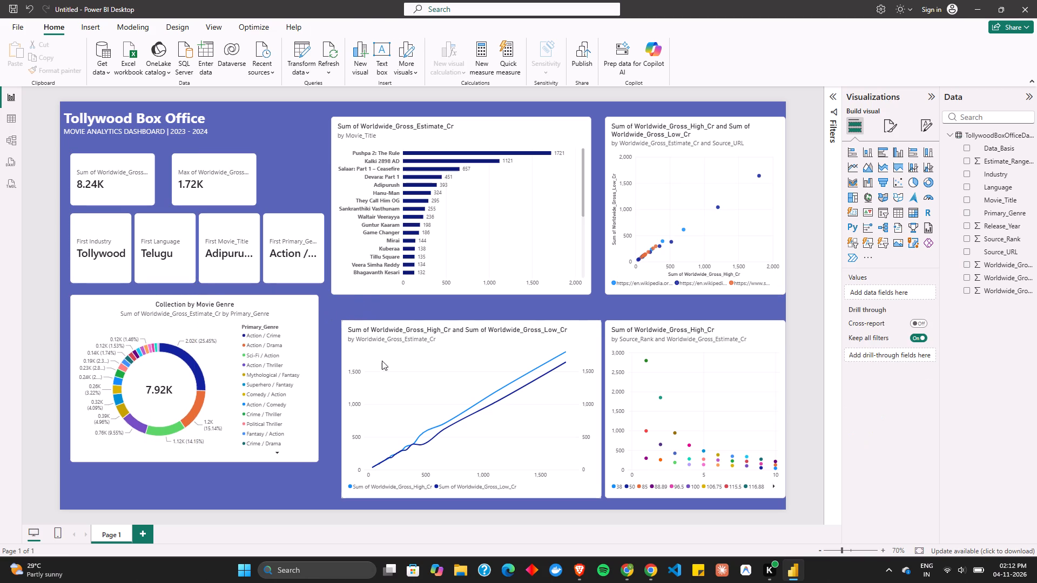
Shrink the high and low gross line chart and place it directly below the movie-title bar chart, level with the donut's bottom edge.
{"action": "left_click", "coordinate": [390, 371]}
{"action": "left_click", "coordinate": [342, 318]}
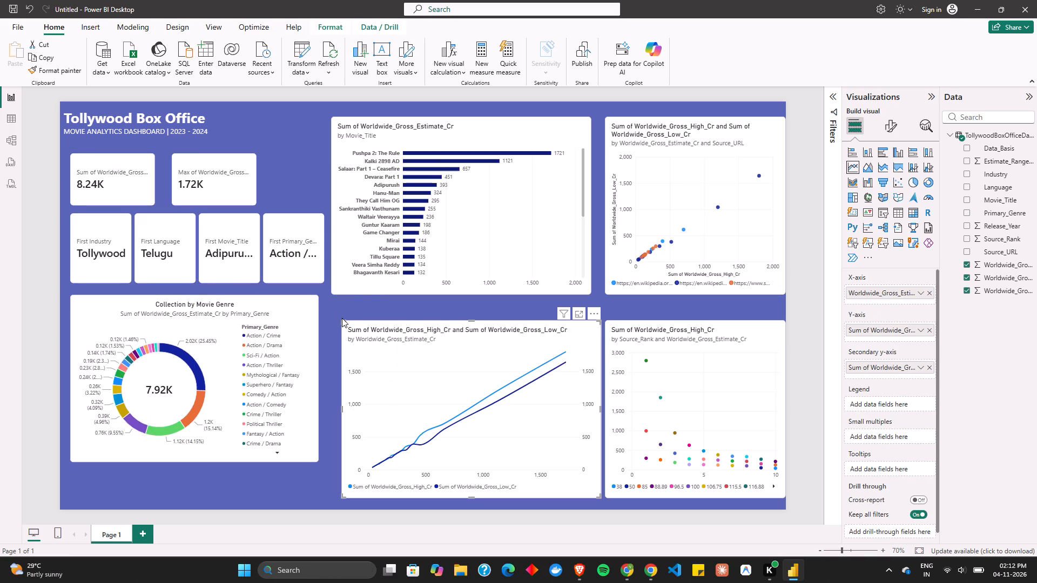
{"action": "left_click", "coordinate": [352, 331]}
{"action": "left_click_drag", "start_coordinate": [343, 322], "coordinate": [387, 341]}
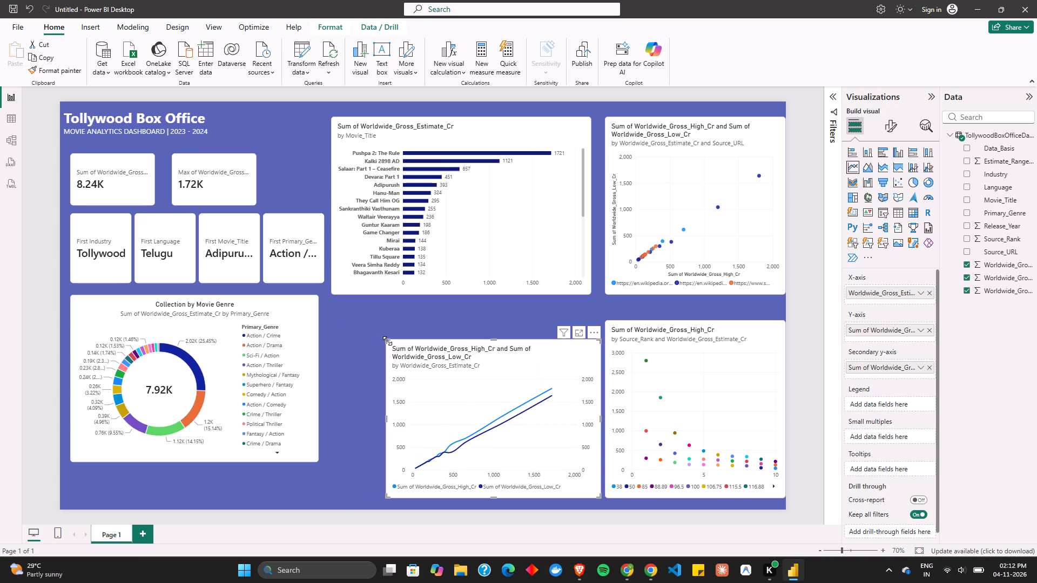
{"action": "left_click_drag", "start_coordinate": [487, 406], "coordinate": [433, 369]}
{"action": "left_click", "coordinate": [581, 330]}
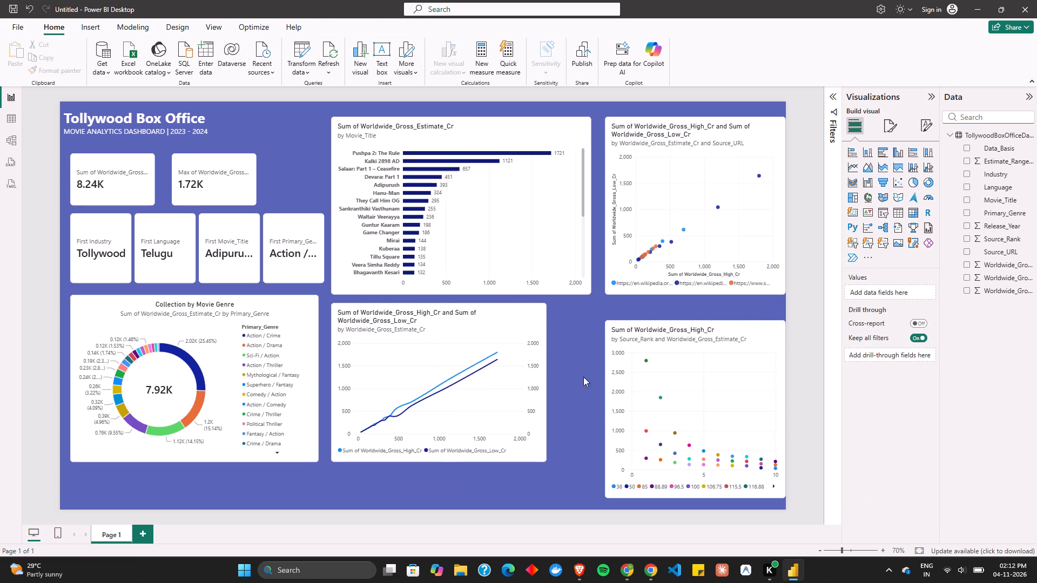
Shrink the Source_Rank gross chart, move it up toward the line chart, and widen it almost to the page's right edge.
{"action": "left_click", "coordinate": [722, 403]}
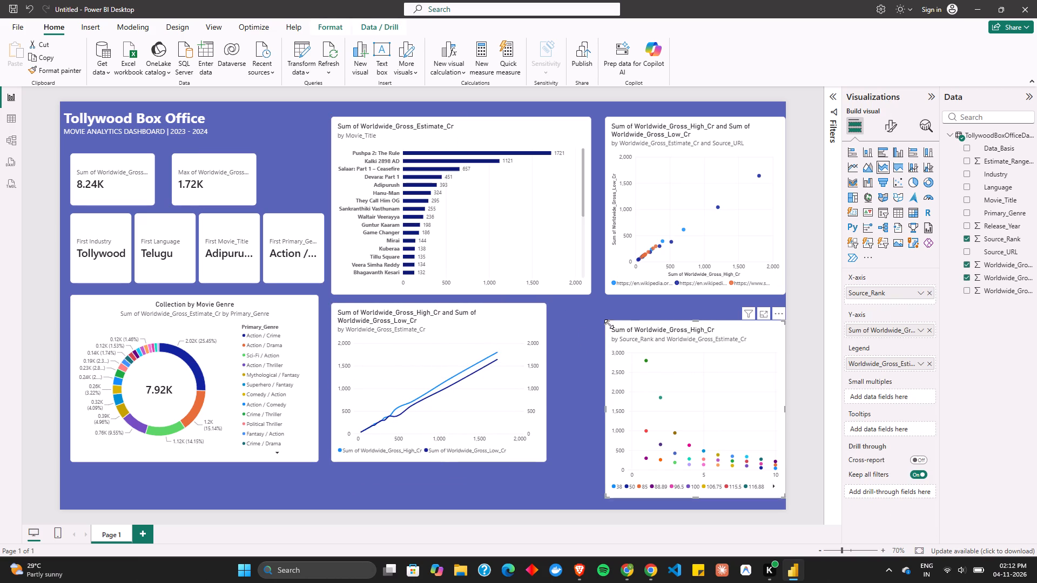
{"action": "left_click_drag", "start_coordinate": [608, 322], "coordinate": [657, 355]}
{"action": "left_click_drag", "start_coordinate": [733, 376], "coordinate": [652, 334]}
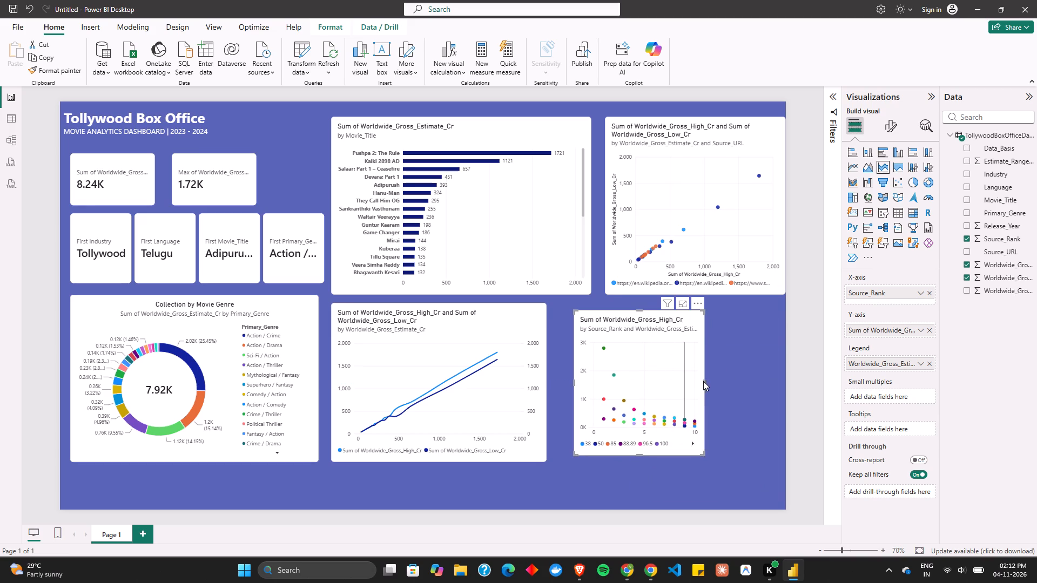
{"action": "left_click_drag", "start_coordinate": [705, 381], "coordinate": [784, 376]}
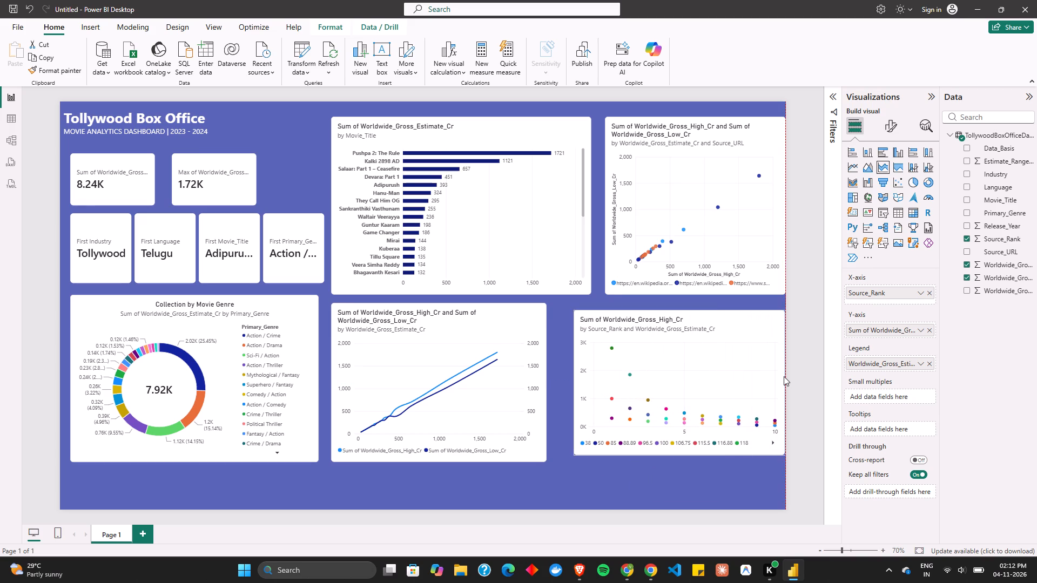
{"action": "left_click_drag", "start_coordinate": [784, 376], "coordinate": [780, 377]}
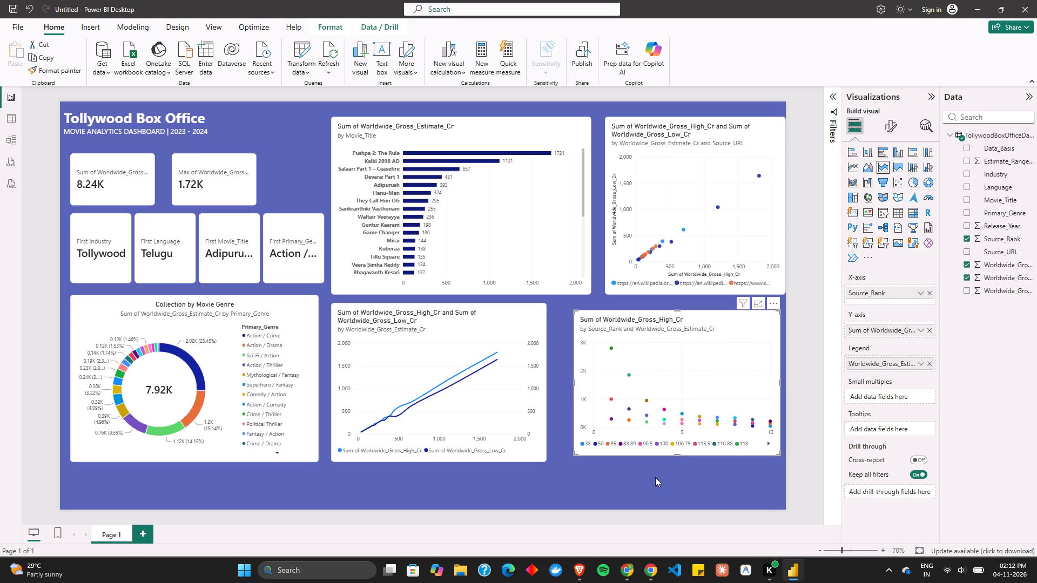
Extend the Source_Rank chart toward the line chart, leaving a small gap and matching the line chart's top and bottom edges.
{"action": "left_click", "coordinate": [655, 482]}
{"action": "left_click", "coordinate": [583, 323]}
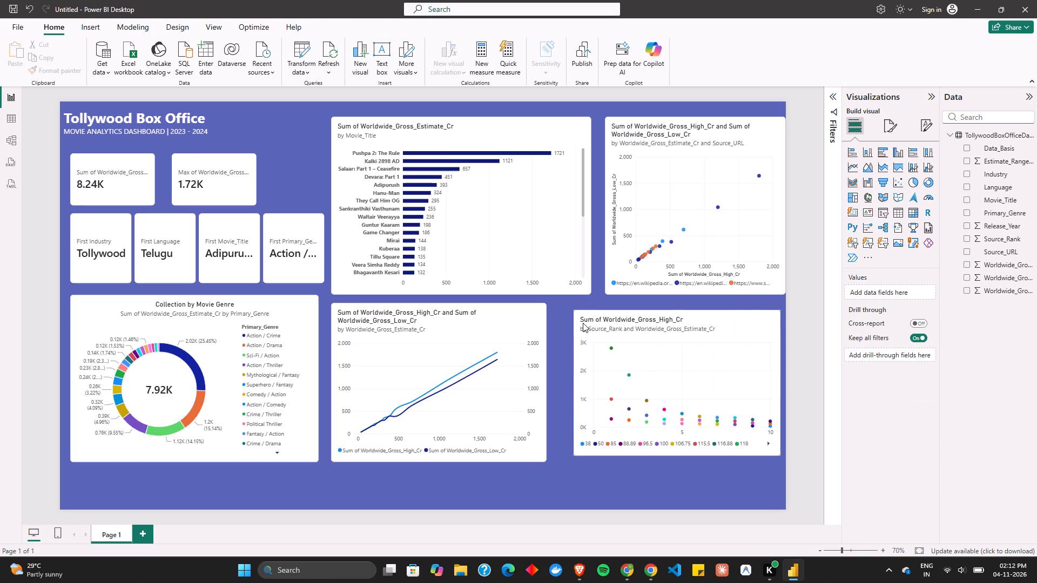
{"action": "left_click_drag", "start_coordinate": [574, 311], "coordinate": [556, 303]}
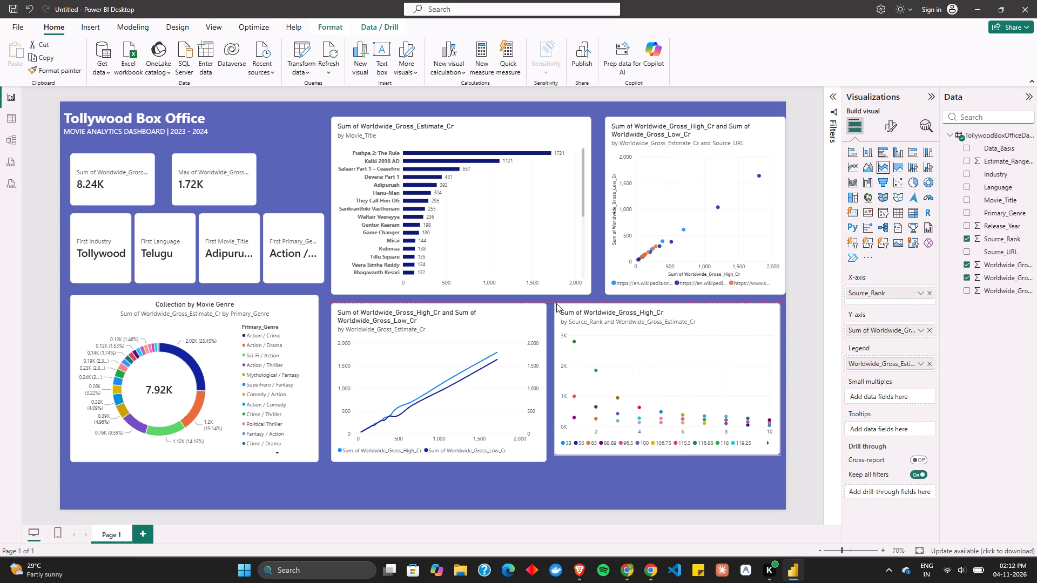
{"action": "left_click_drag", "start_coordinate": [556, 303], "coordinate": [556, 303]}
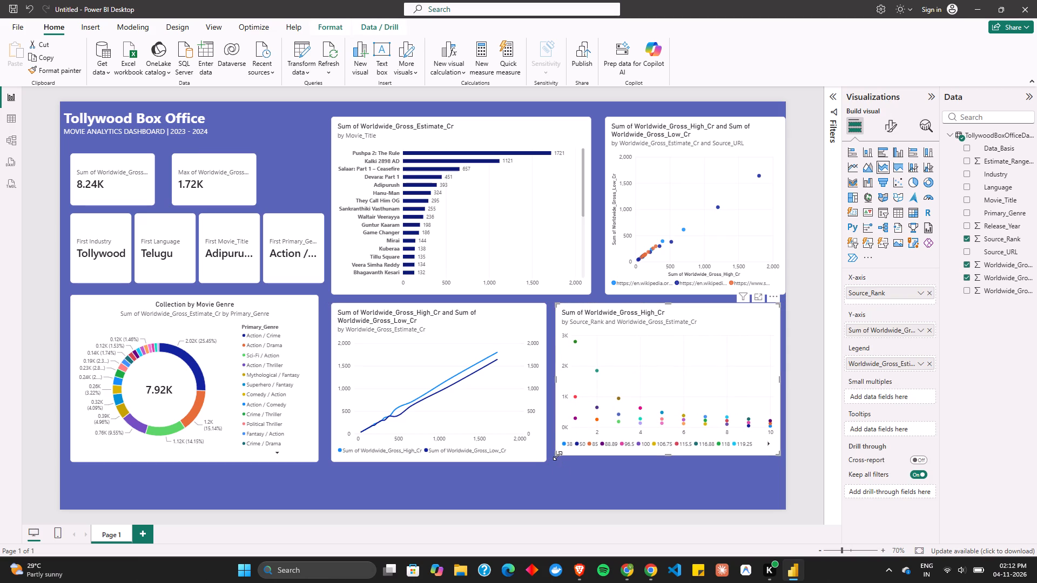
{"action": "left_click", "coordinate": [557, 456]}
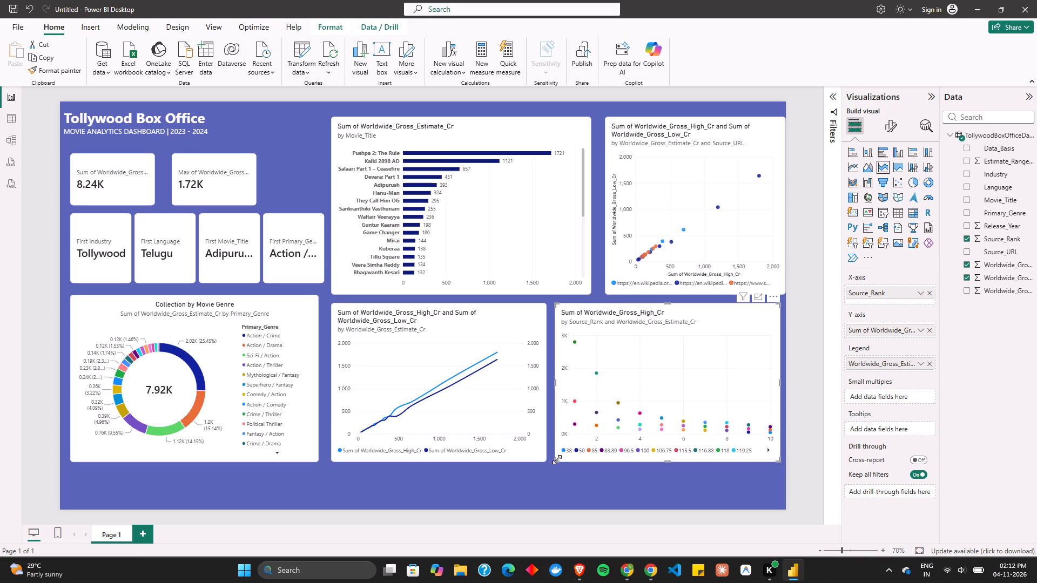
{"action": "left_click", "coordinate": [619, 482]}
{"action": "left_click", "coordinate": [663, 408]}
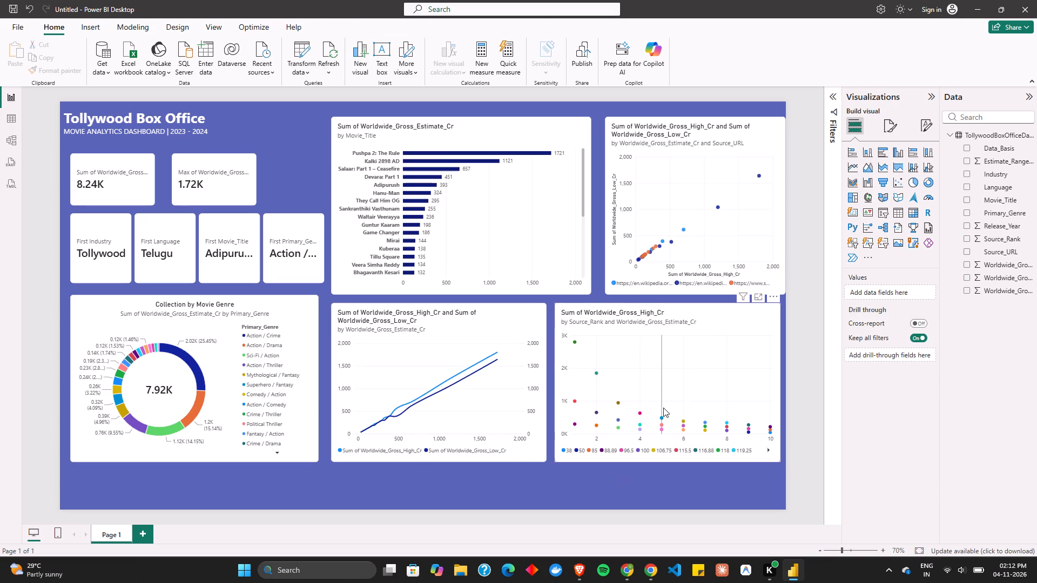
{"action": "left_click", "coordinate": [710, 365]}
{"action": "left_click", "coordinate": [689, 482]}
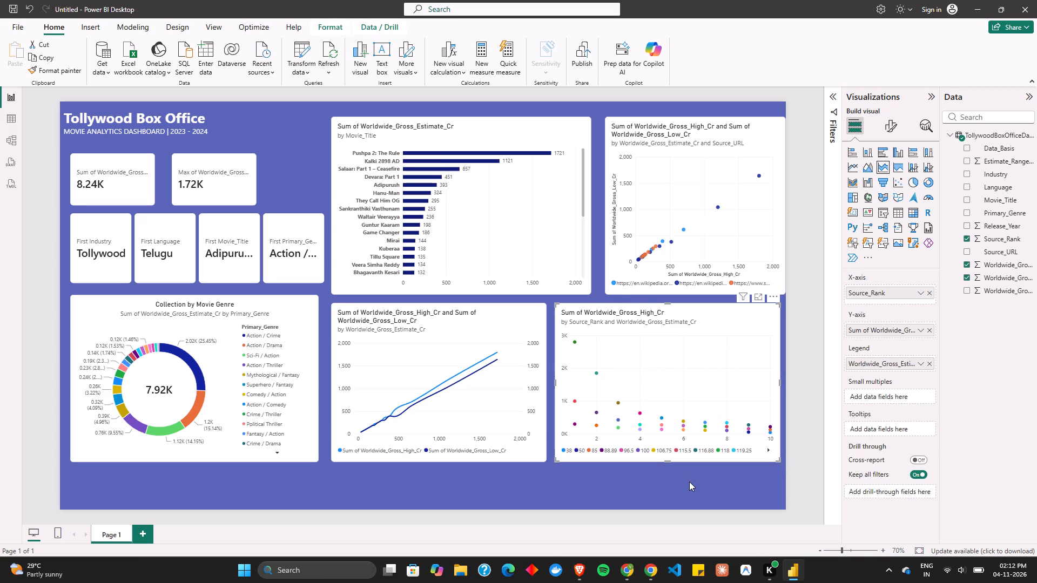
{"action": "left_click", "coordinate": [465, 496]}
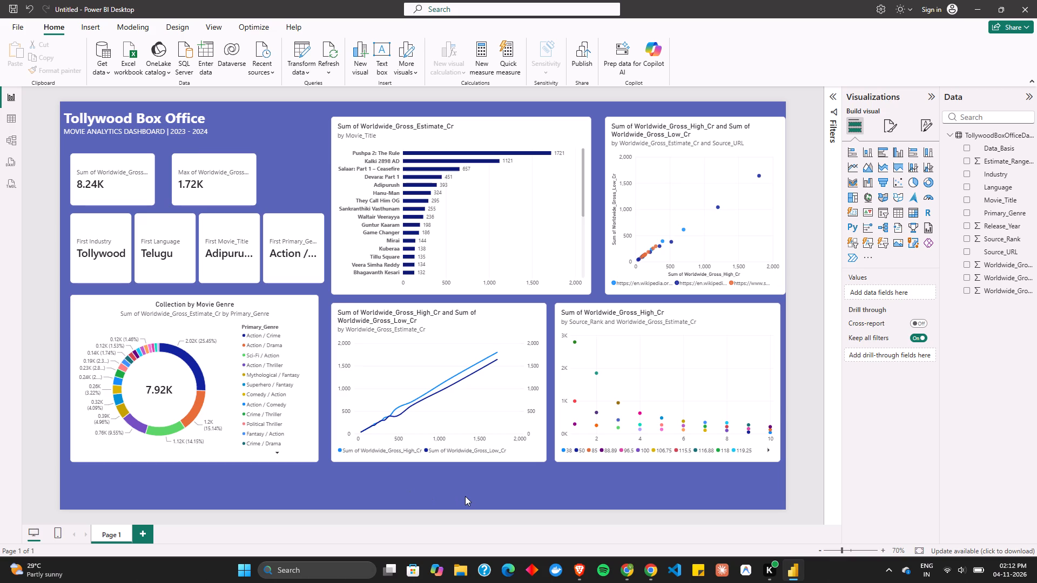
Widen the Source_URL scatter chart slightly toward the movie-title bar chart.
{"action": "left_click", "coordinate": [684, 244]}
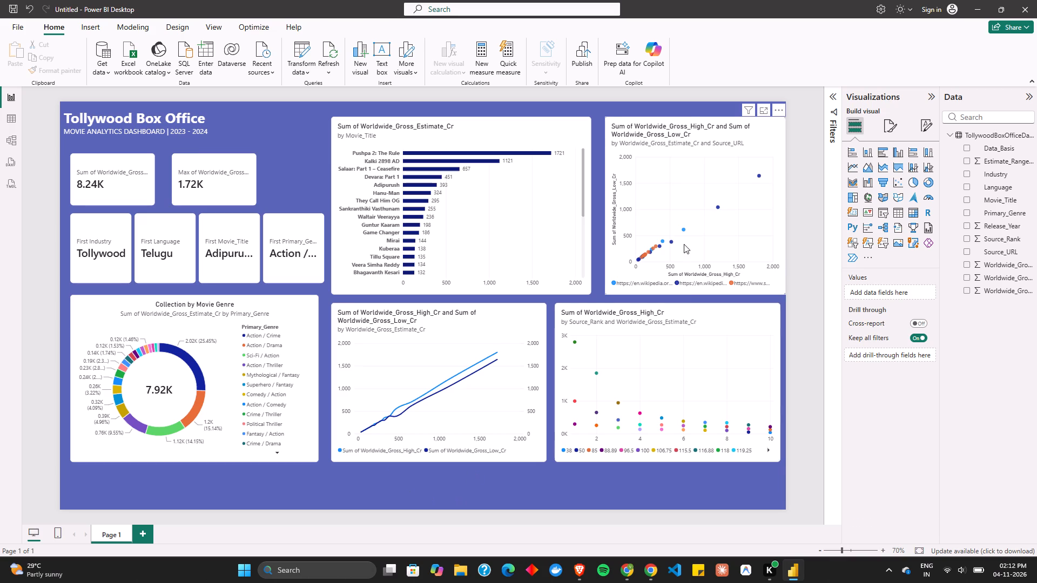
{"action": "left_click_drag", "start_coordinate": [607, 119], "coordinate": [602, 116]}
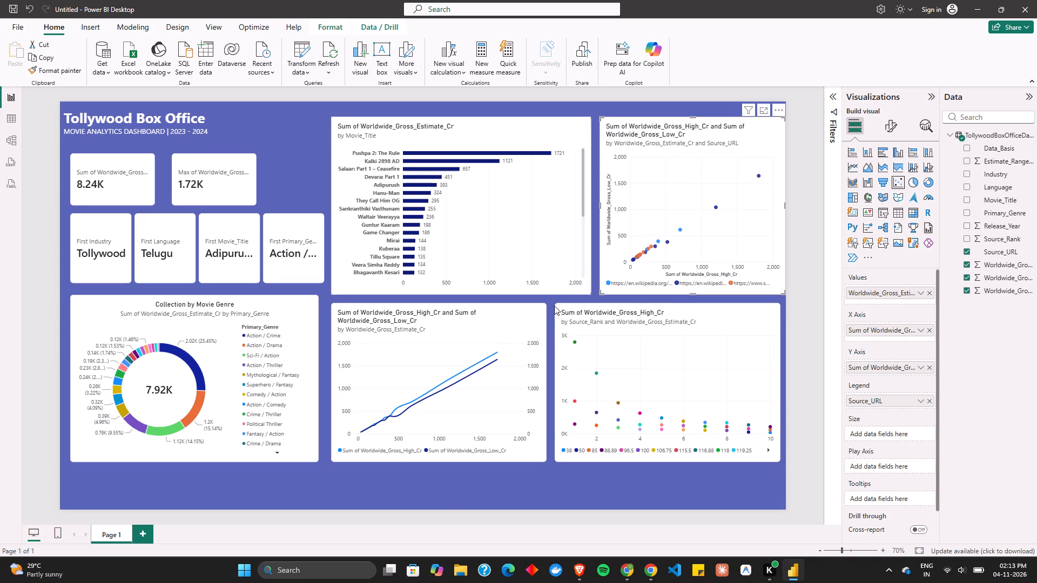
{"action": "left_click", "coordinate": [580, 492]}
{"action": "scroll", "coordinate": [630, 435], "scroll_direction": "left", "scroll_amount": 1}
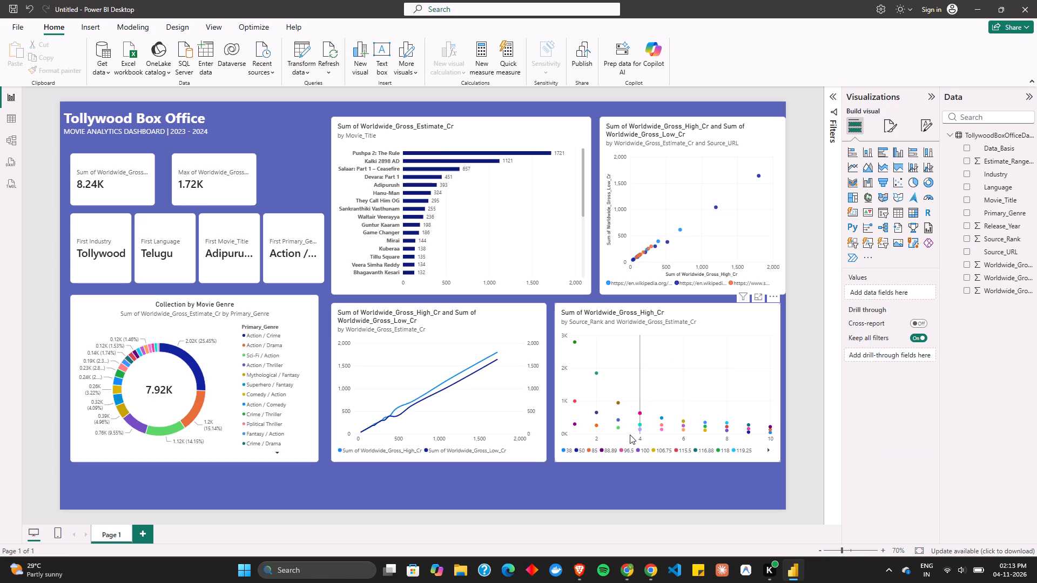
{"action": "scroll", "coordinate": [630, 435], "scroll_direction": "left", "scroll_amount": 1}
Narrow the movie-title bar chart slightly and shift the Source_URL scatter chart closer to it, leaving a small gap.
{"action": "left_click", "coordinate": [590, 214]}
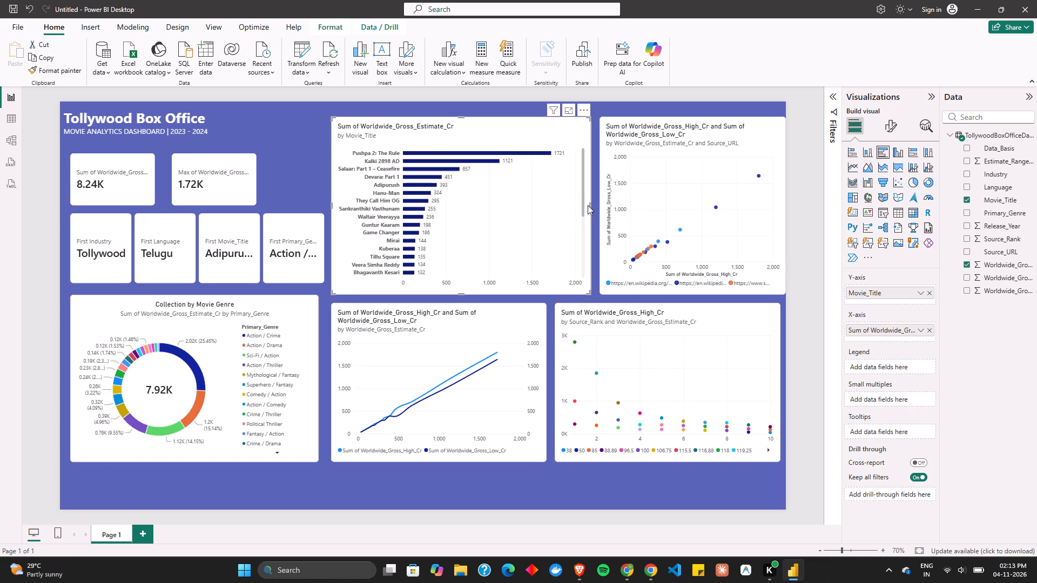
{"action": "left_click_drag", "start_coordinate": [590, 205], "coordinate": [581, 204]}
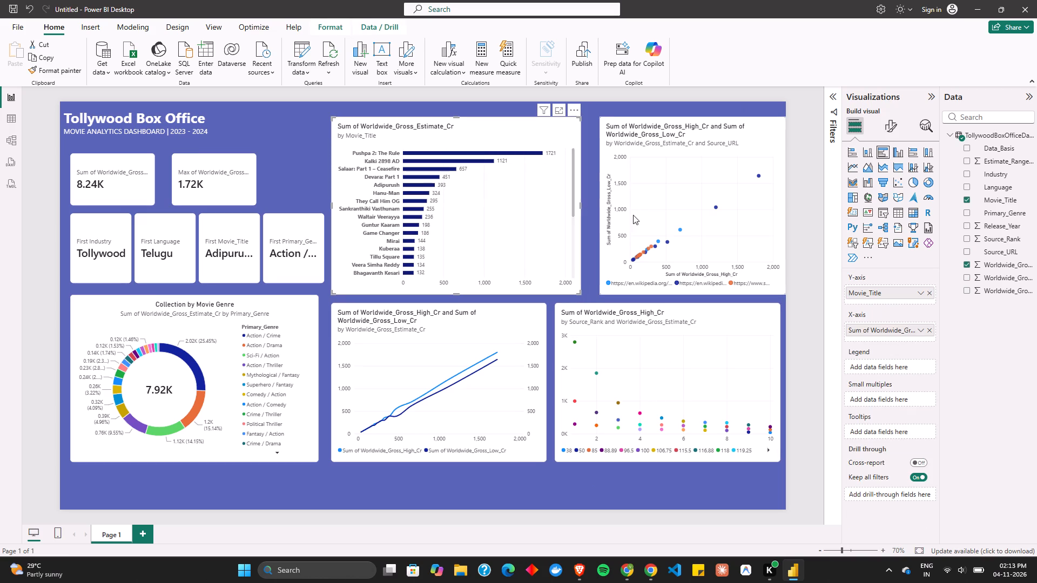
{"action": "left_click", "coordinate": [643, 215]}
{"action": "left_click_drag", "start_coordinate": [643, 215], "coordinate": [634, 215]}
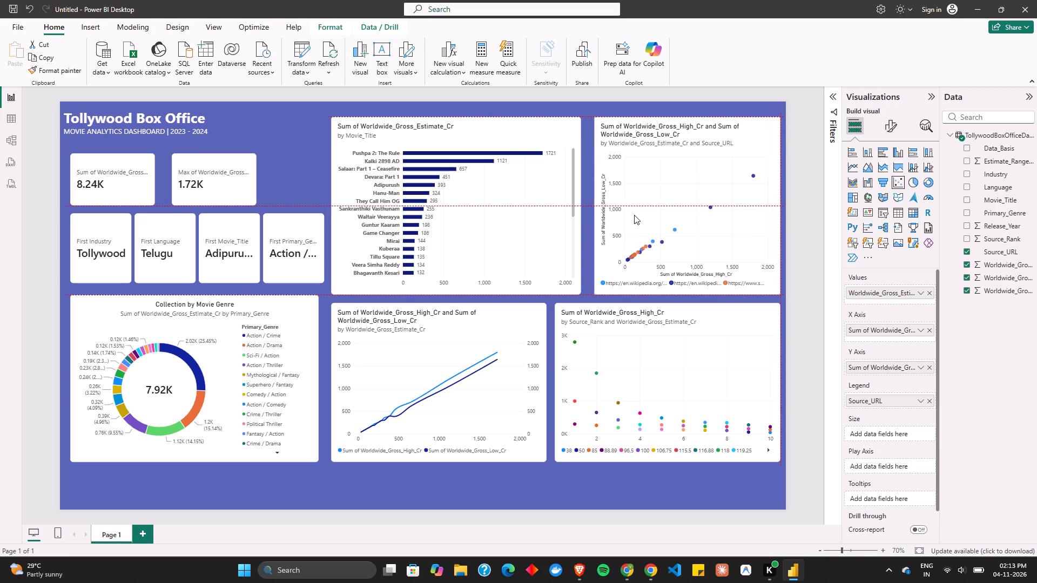
{"action": "left_click_drag", "start_coordinate": [634, 215], "coordinate": [633, 215]}
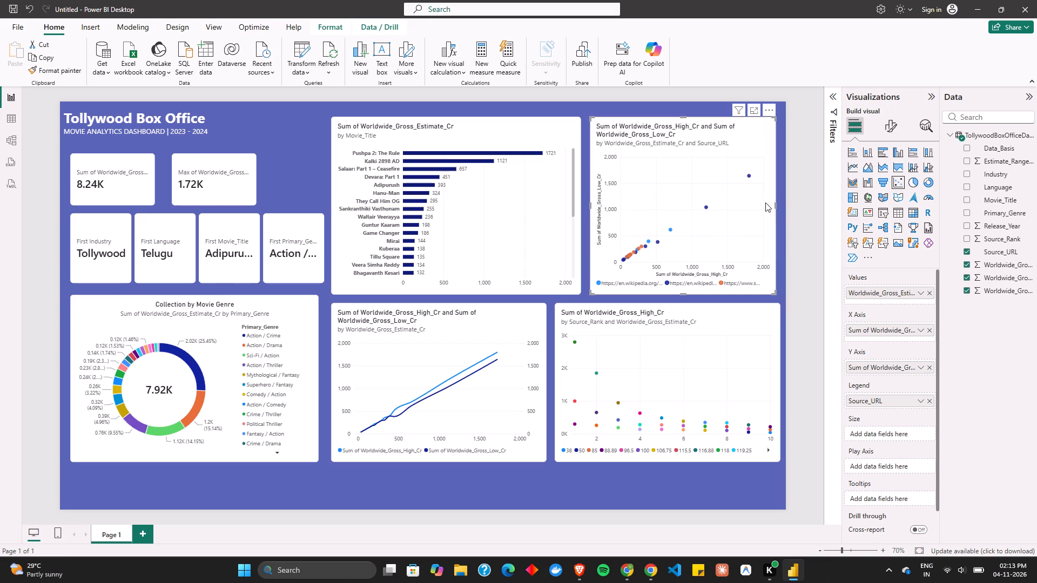
Widen the Source_URL scatter chart so its outer edge aligns with the Source_Rank chart below it.
{"action": "left_click_drag", "start_coordinate": [775, 206], "coordinate": [781, 206]}
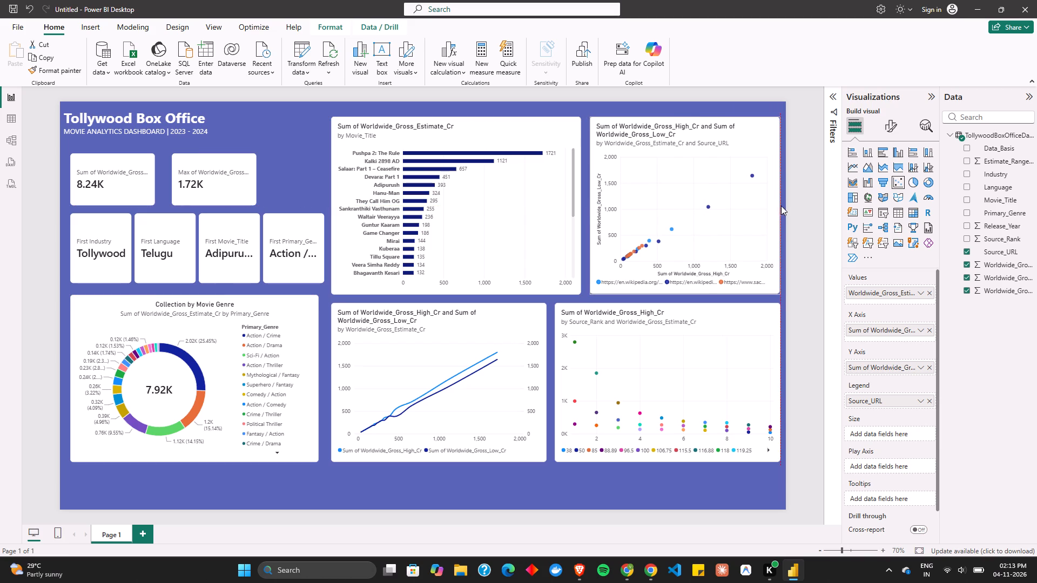
{"action": "left_click_drag", "start_coordinate": [781, 206], "coordinate": [780, 206]}
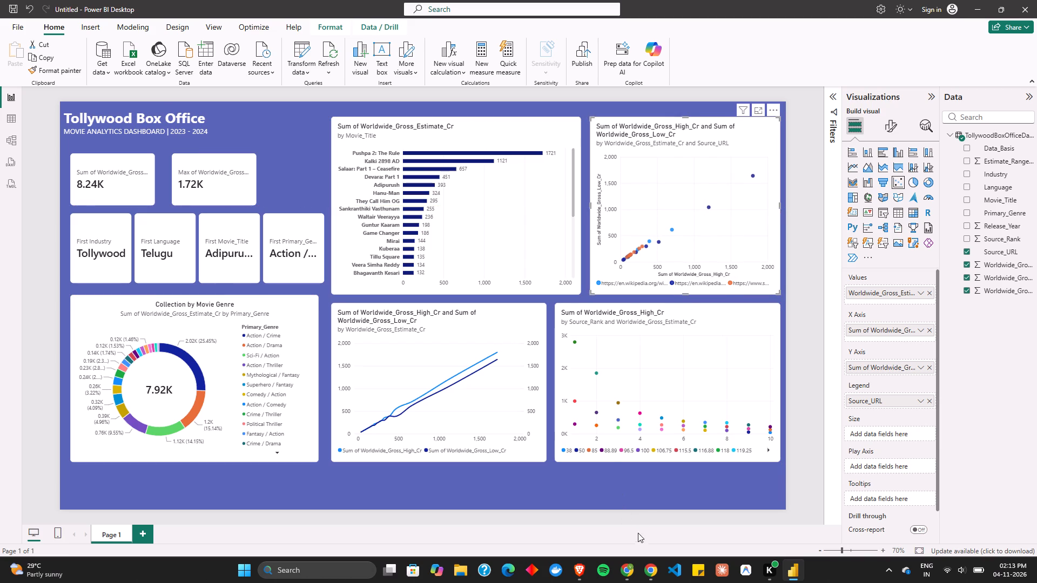
{"action": "left_click", "coordinate": [663, 487]}
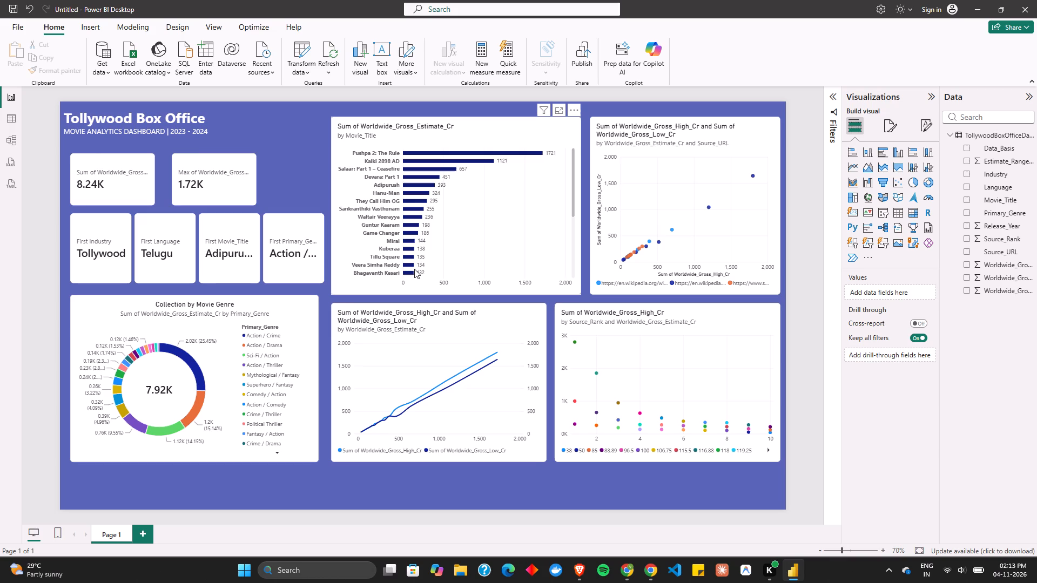
Save the report in the Documents folder as "my 1st dashboard".
{"action": "key", "text": "ctrl+s"}
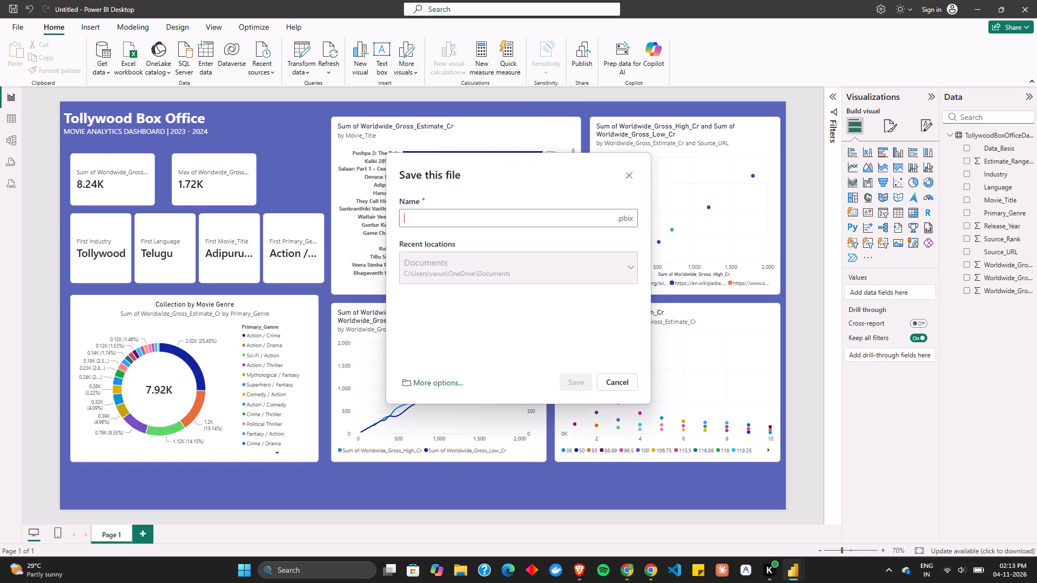
{"action": "type", "text": "my"}
{"action": "key", "text": "space"}
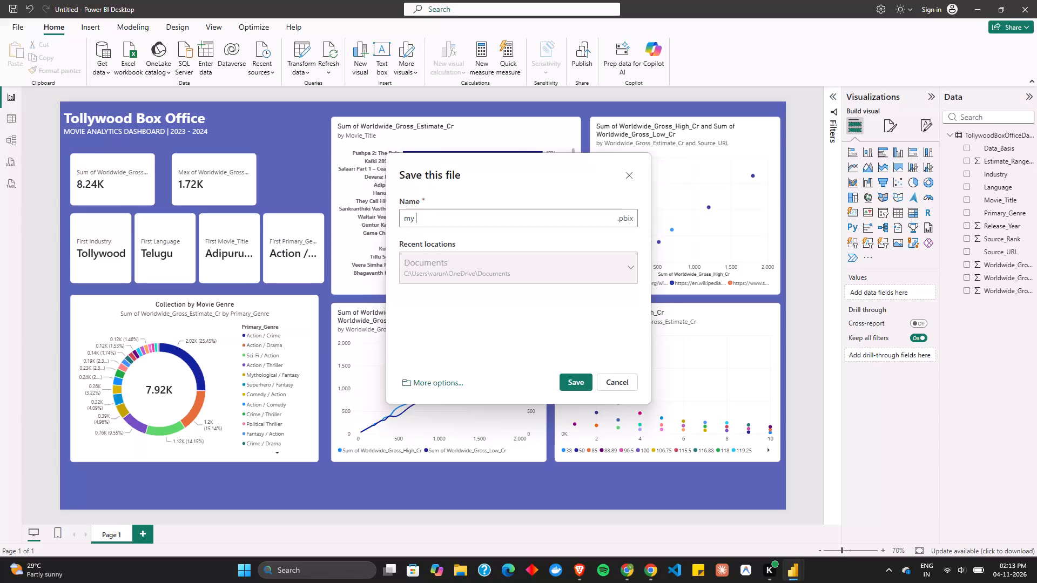
{"action": "type", "text": "1st dashboard"}
{"action": "left_click", "coordinate": [584, 387]}
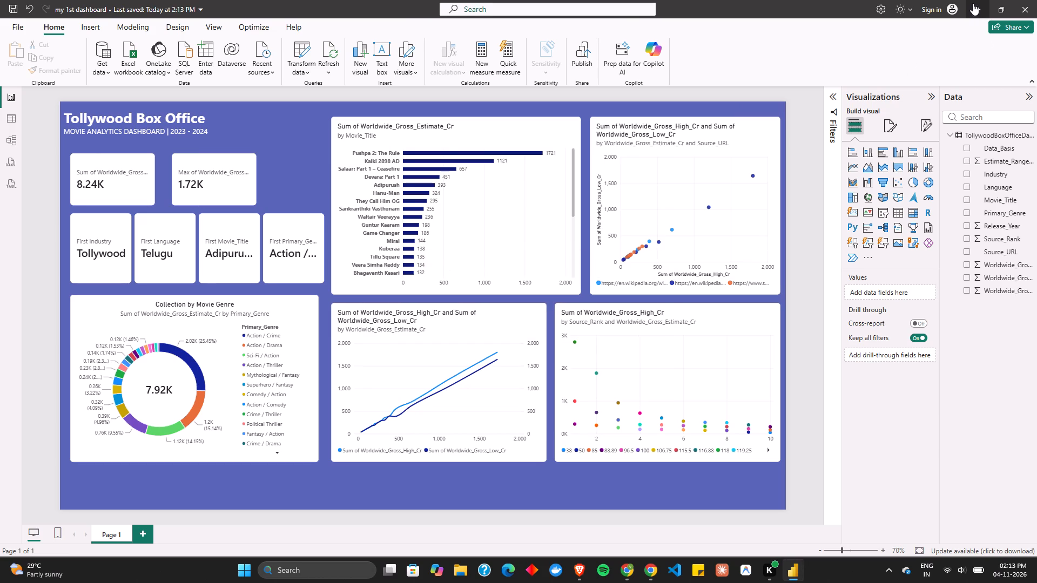
Cross-filter the page by the Action / Crime slice and put the Collection by Movie Genre donut chart in Spotlight.
{"action": "left_click", "coordinate": [598, 290]}
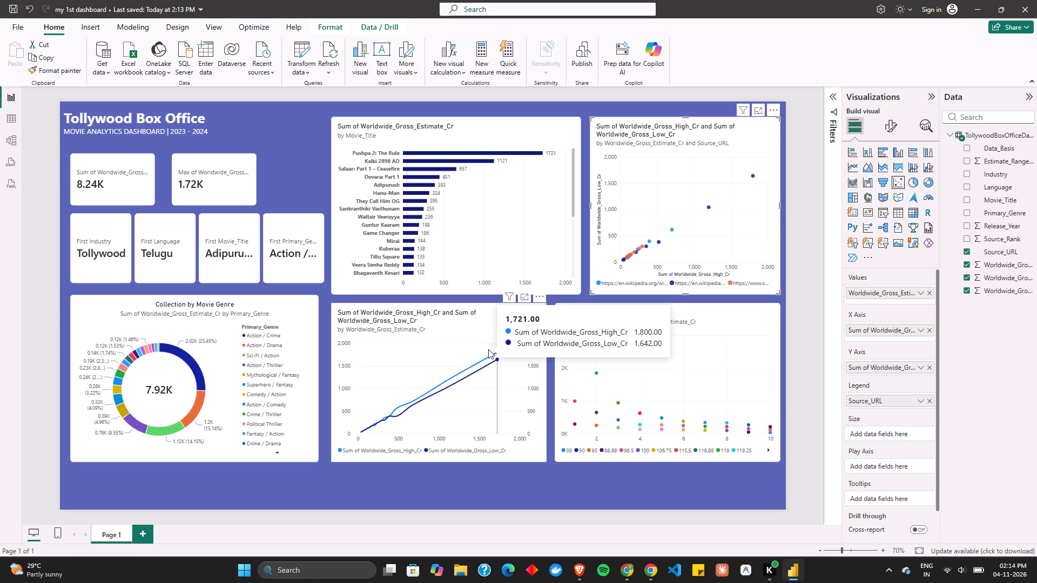
{"action": "left_click", "coordinate": [188, 366]}
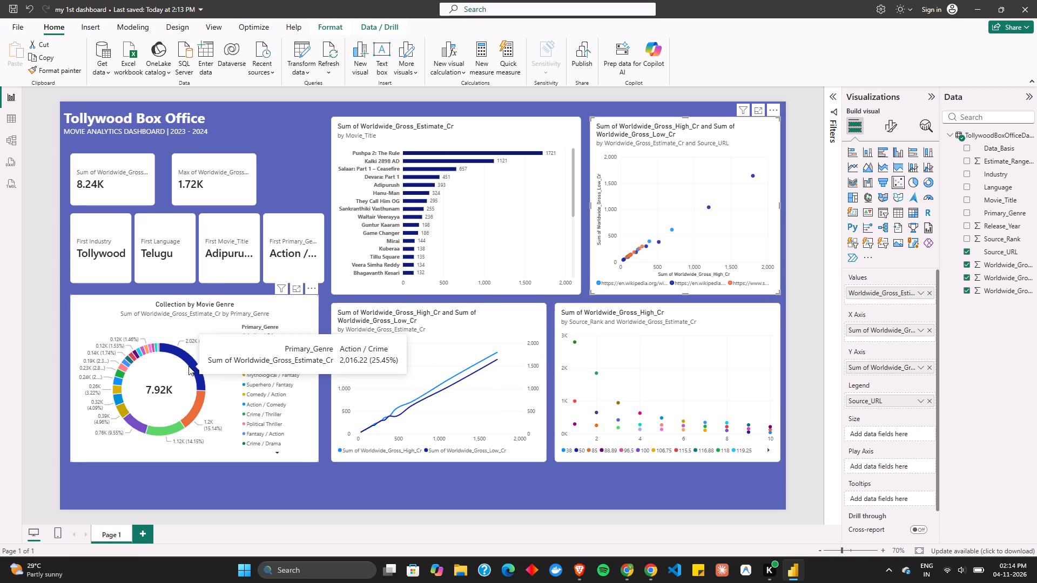
{"action": "left_click", "coordinate": [311, 288]}
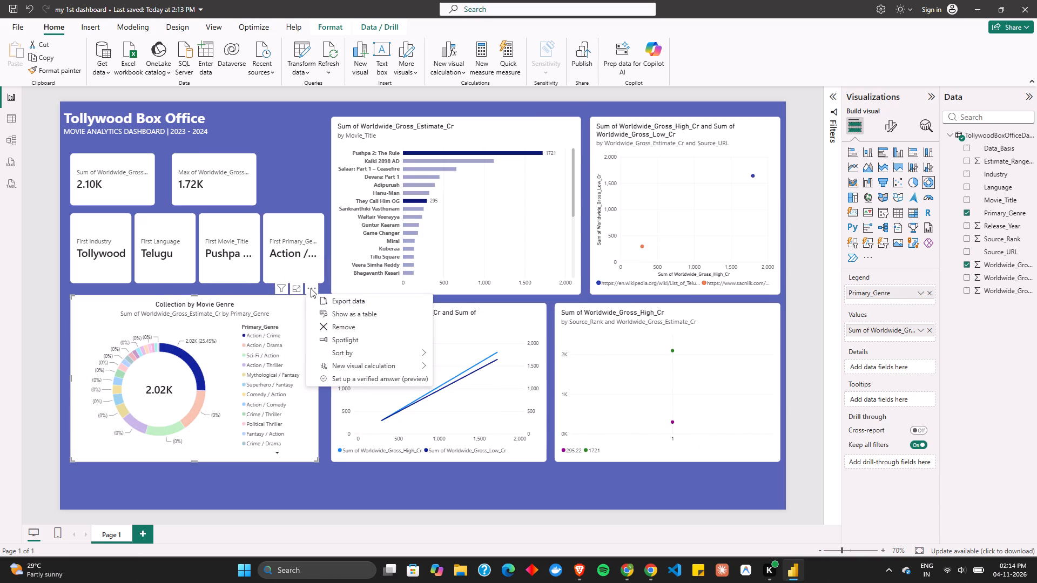
{"action": "left_click", "coordinate": [361, 337]}
{"action": "left_click", "coordinate": [398, 395]}
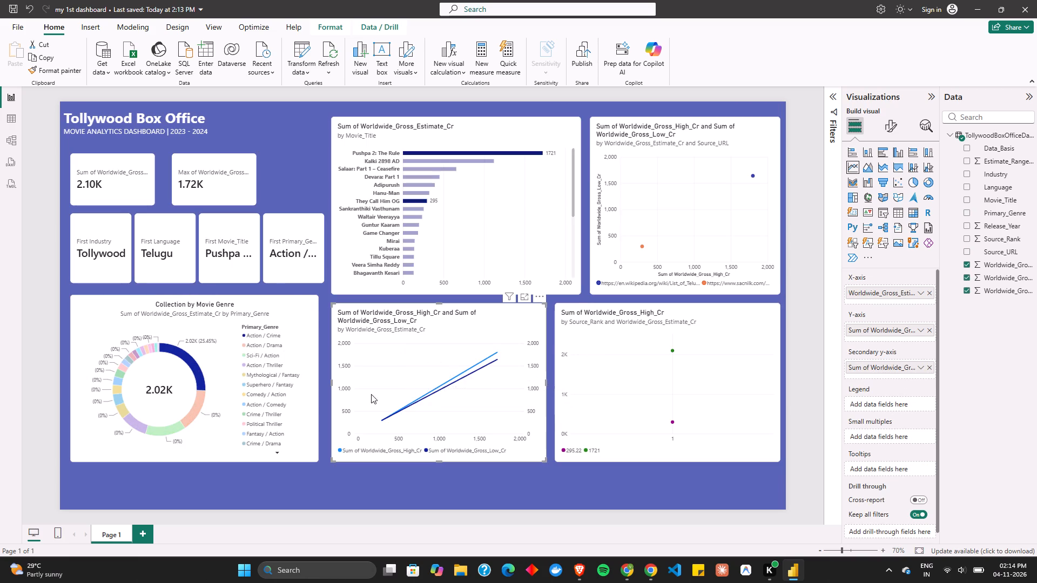
{"action": "left_click", "coordinate": [311, 288]}
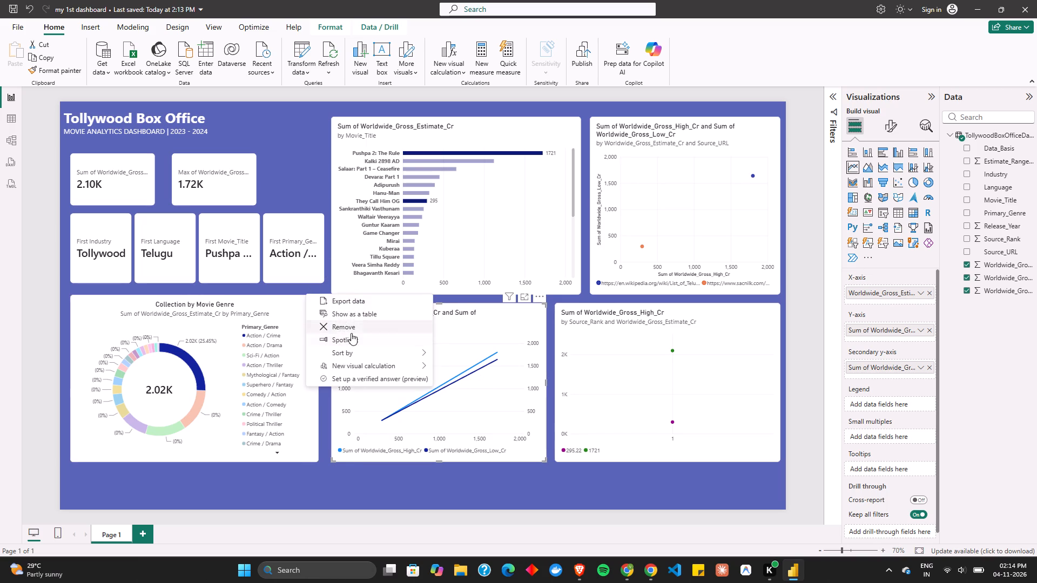
{"action": "left_click", "coordinate": [354, 338]}
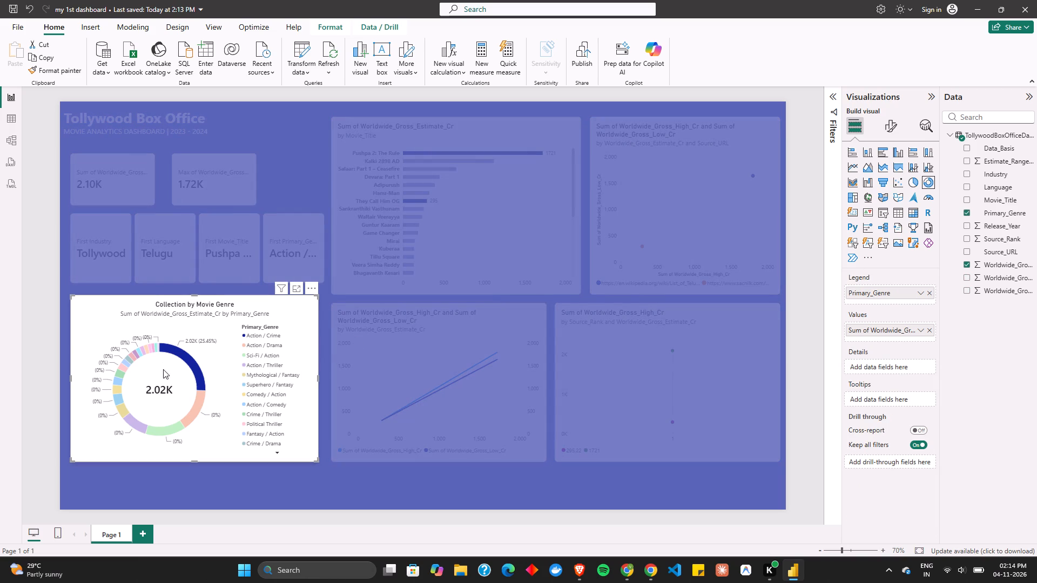
Examine how different genre slices of the spotlighted donut filter the cards and charts, and clear the selection and spotlight.
{"action": "left_click", "coordinate": [198, 397]}
{"action": "left_click", "coordinate": [197, 404]}
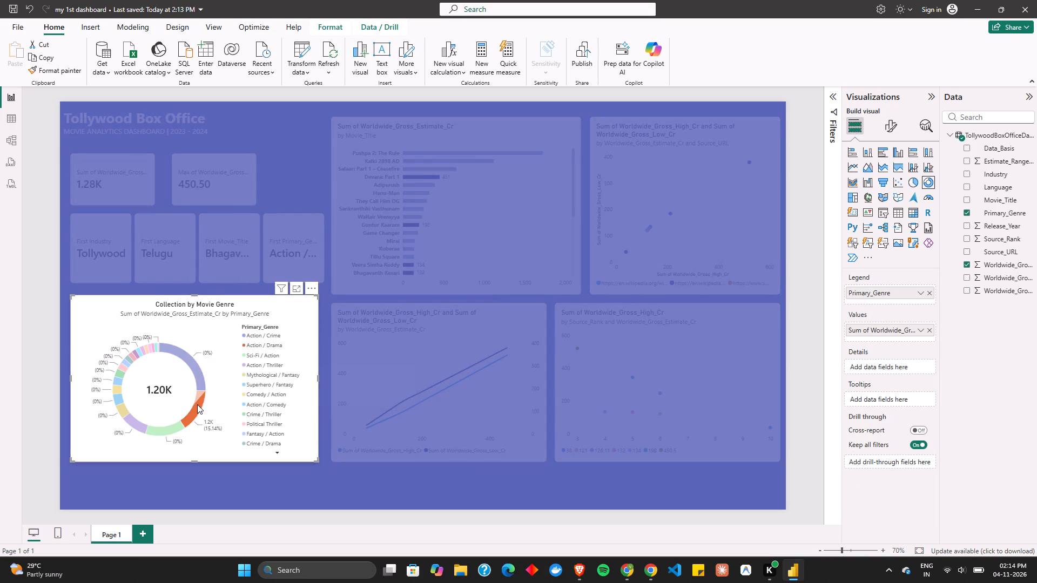
{"action": "left_click", "coordinate": [176, 424]}
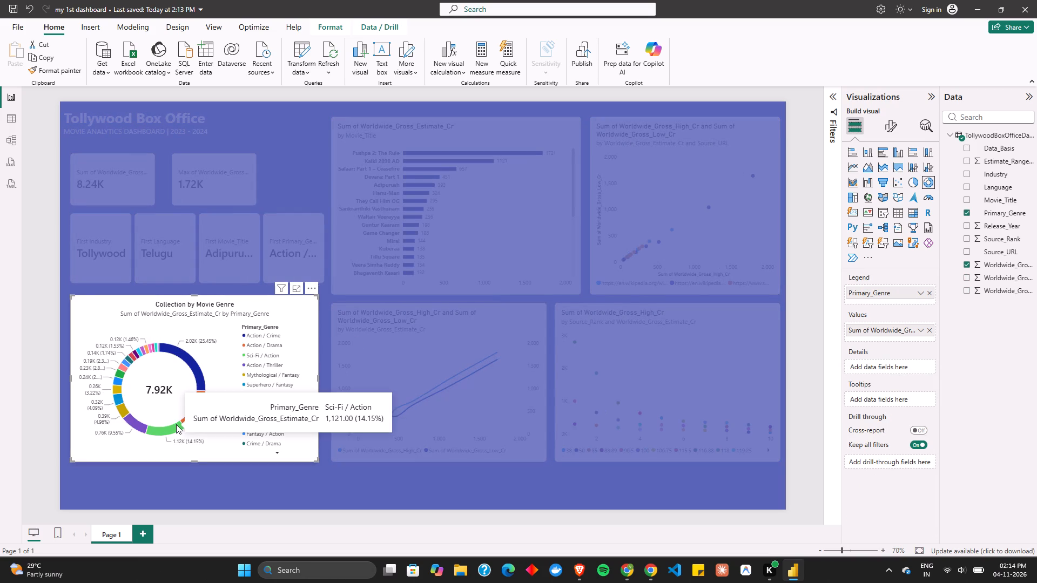
{"action": "left_click", "coordinate": [195, 367]}
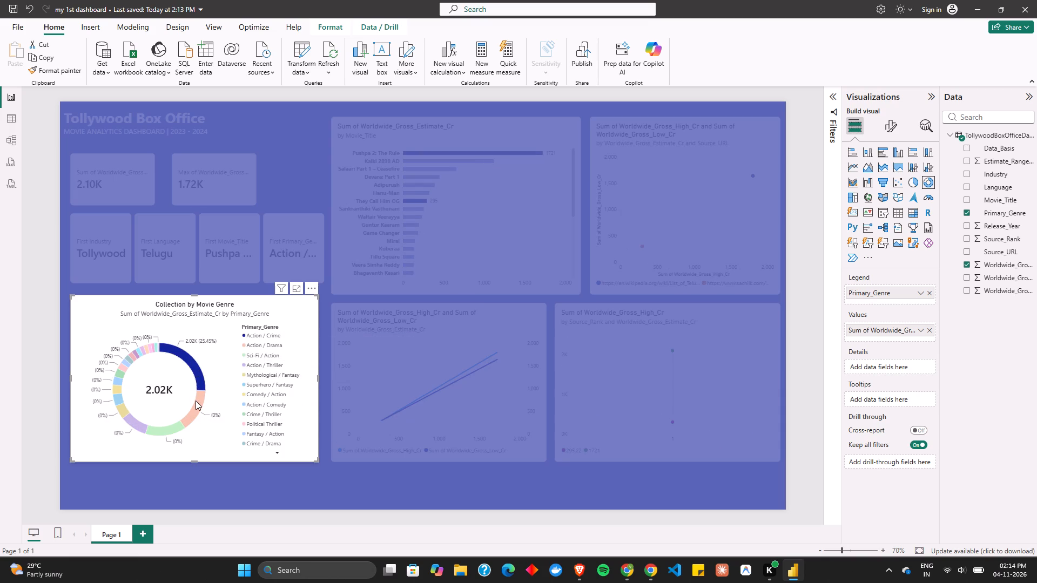
{"action": "left_click", "coordinate": [196, 401]}
{"action": "left_click", "coordinate": [136, 423]}
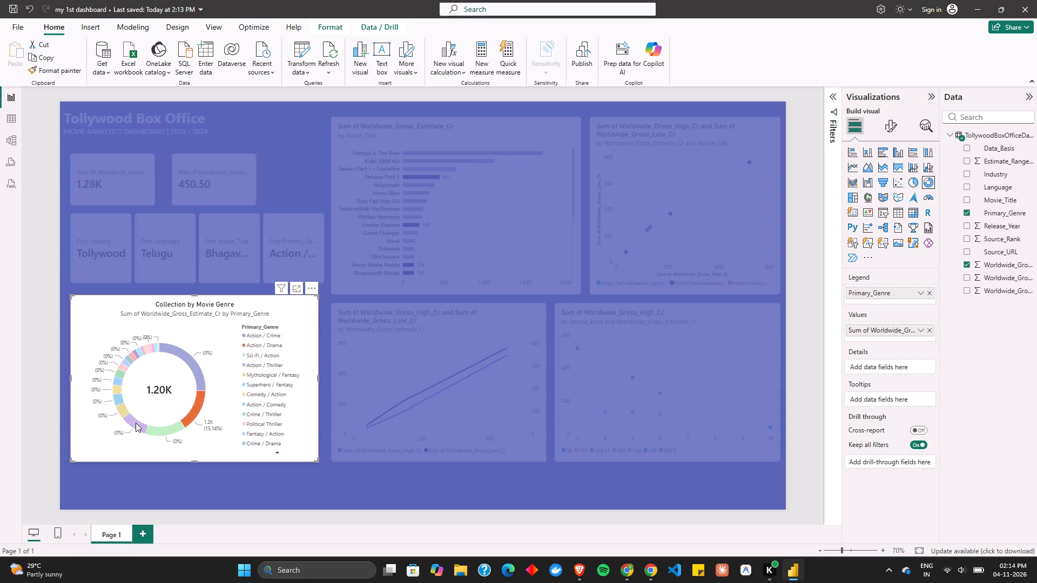
{"action": "left_click", "coordinate": [136, 355]}
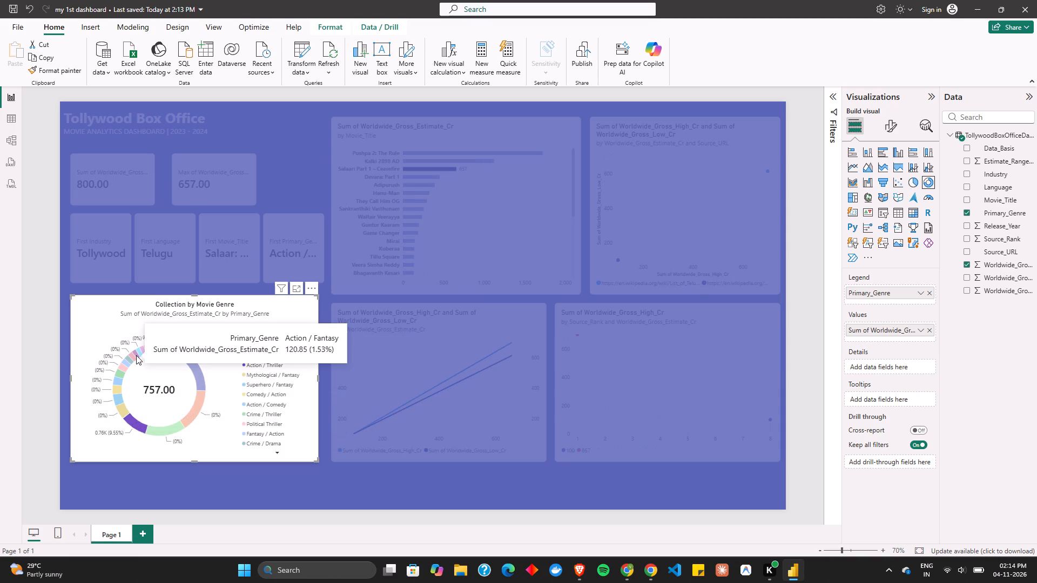
{"action": "left_click", "coordinate": [147, 349]}
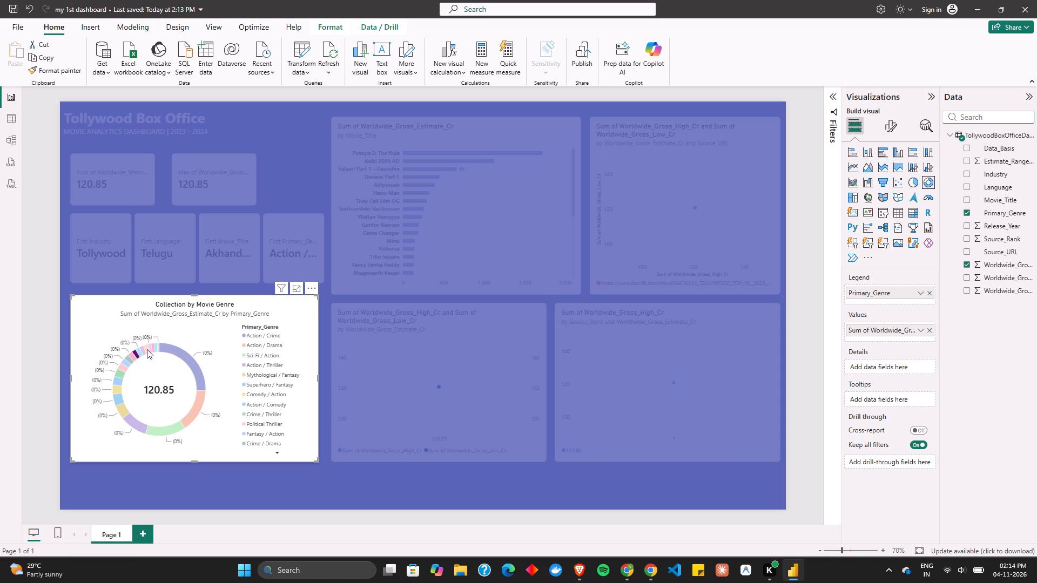
{"action": "left_click", "coordinate": [125, 369]}
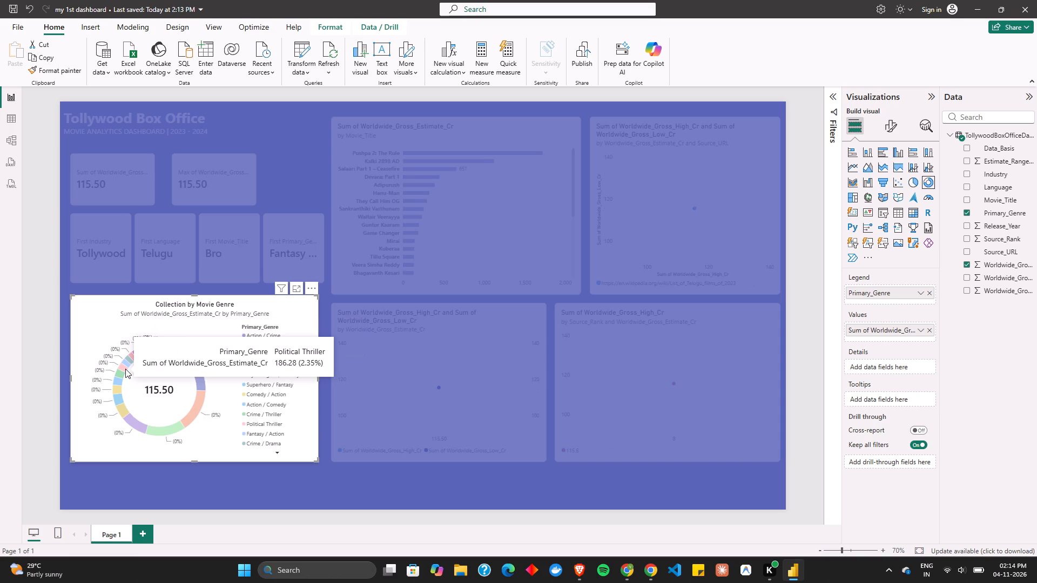
{"action": "left_click", "coordinate": [116, 378]}
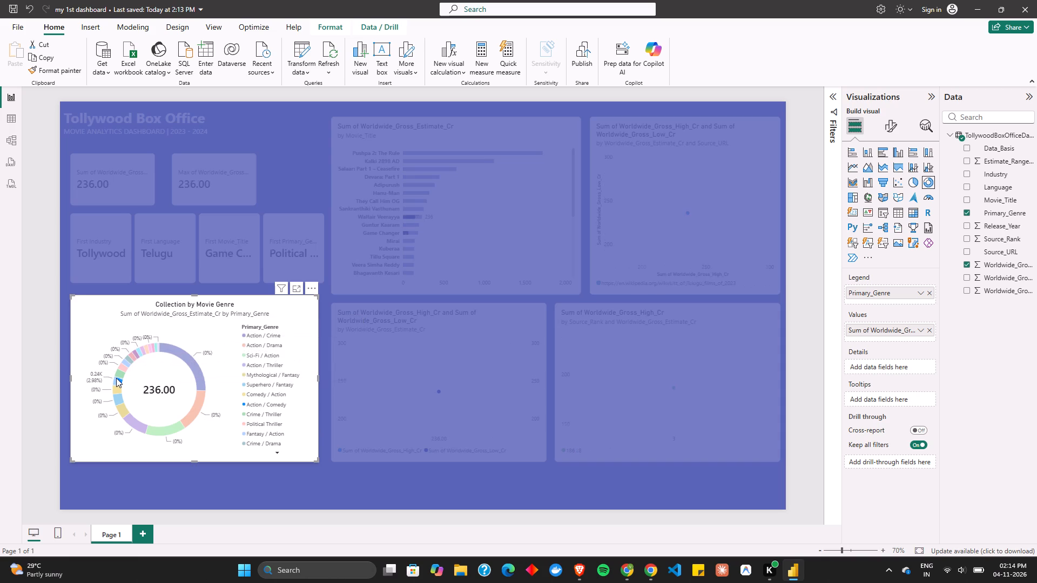
{"action": "left_click", "coordinate": [116, 391]}
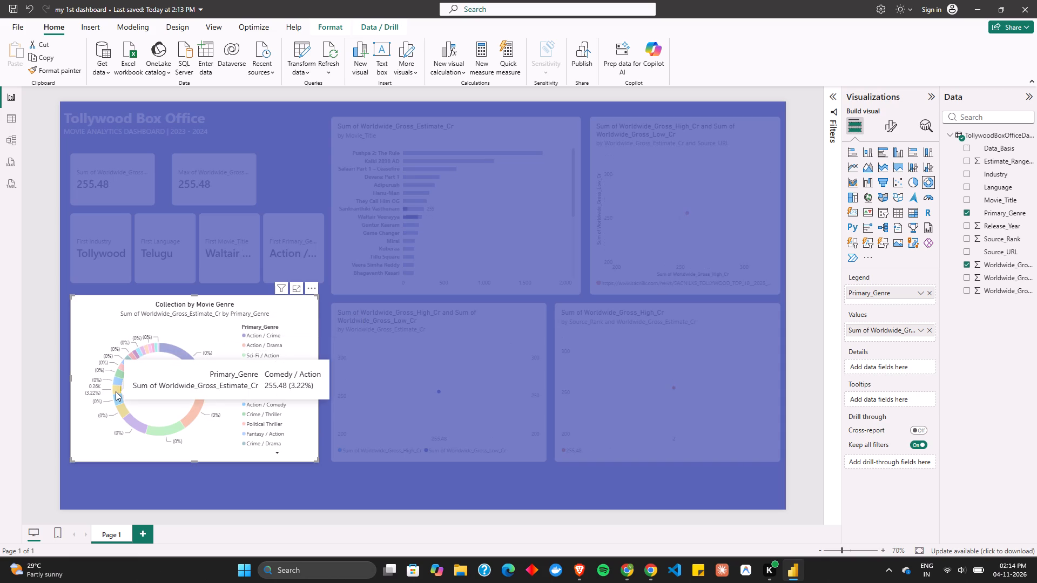
{"action": "left_click", "coordinate": [119, 408]}
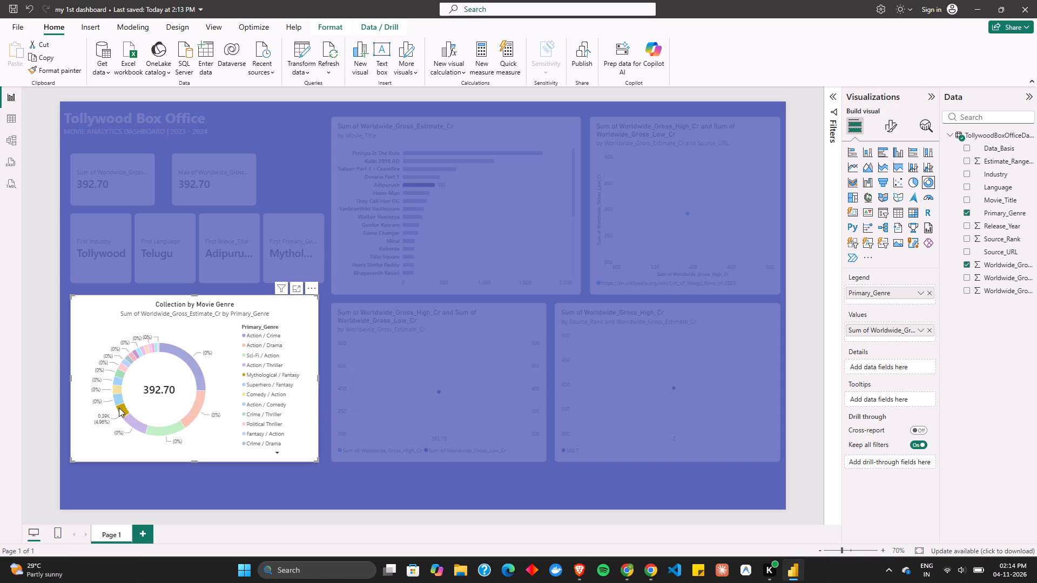
{"action": "left_click", "coordinate": [172, 401]}
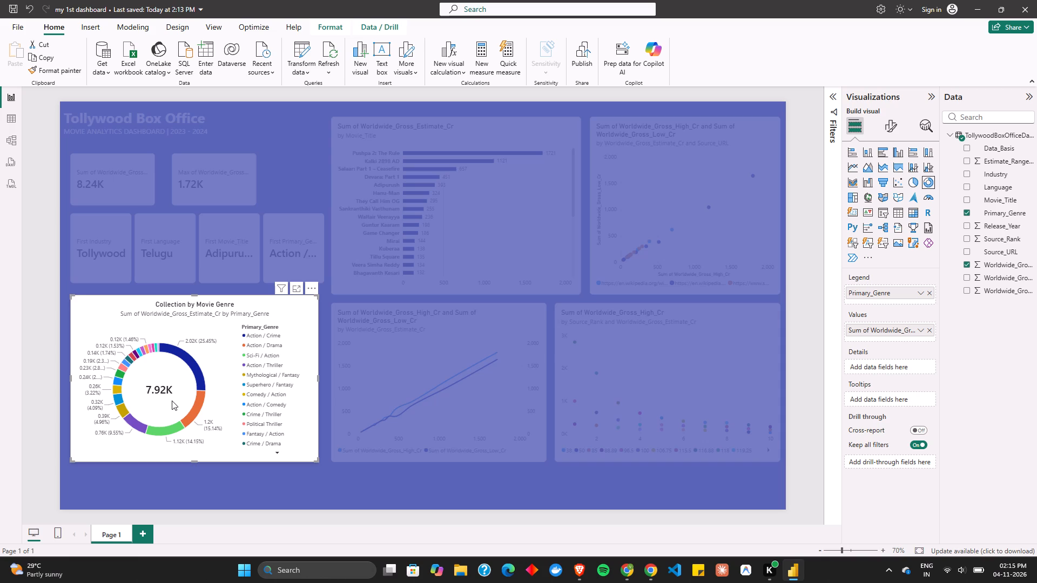
{"action": "left_click", "coordinate": [390, 253]}
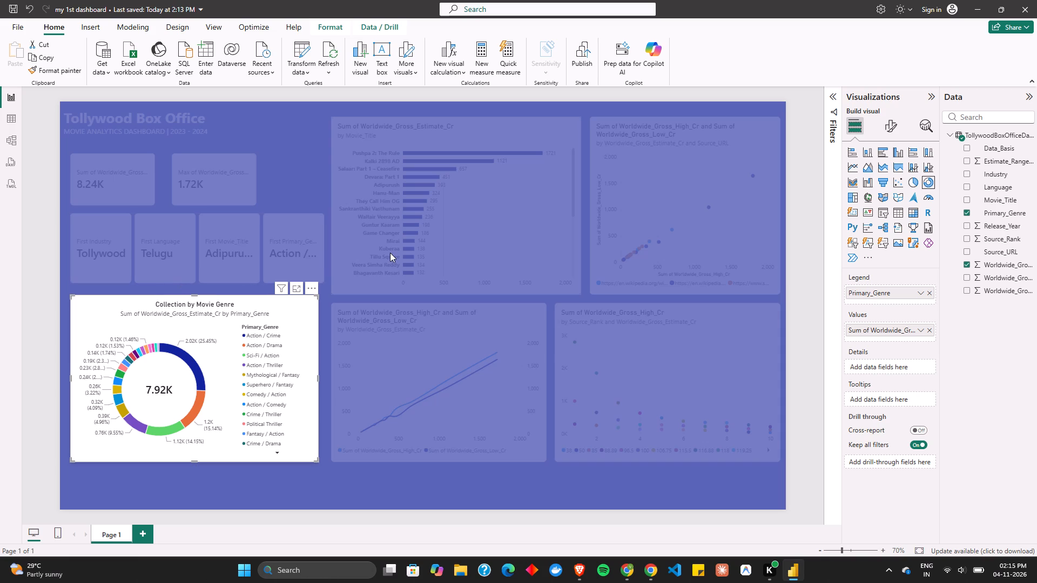
{"action": "left_click", "coordinate": [503, 214]}
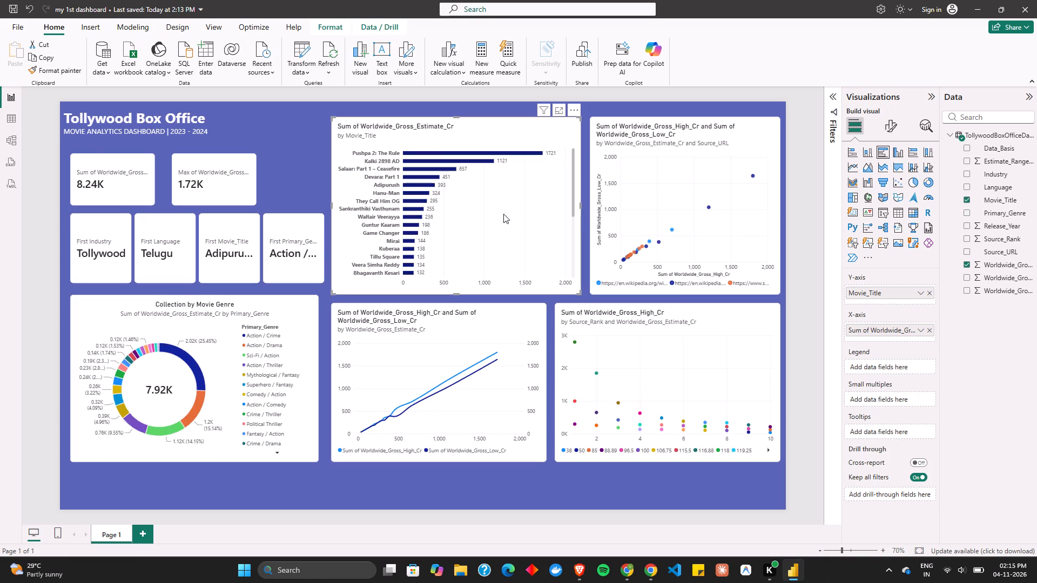
Save the dashboard again under its existing name.
{"action": "key", "text": "ctrl+s"}
{"action": "key", "text": "ctrl+s"}
{"action": "key", "text": "ctrl+s"}
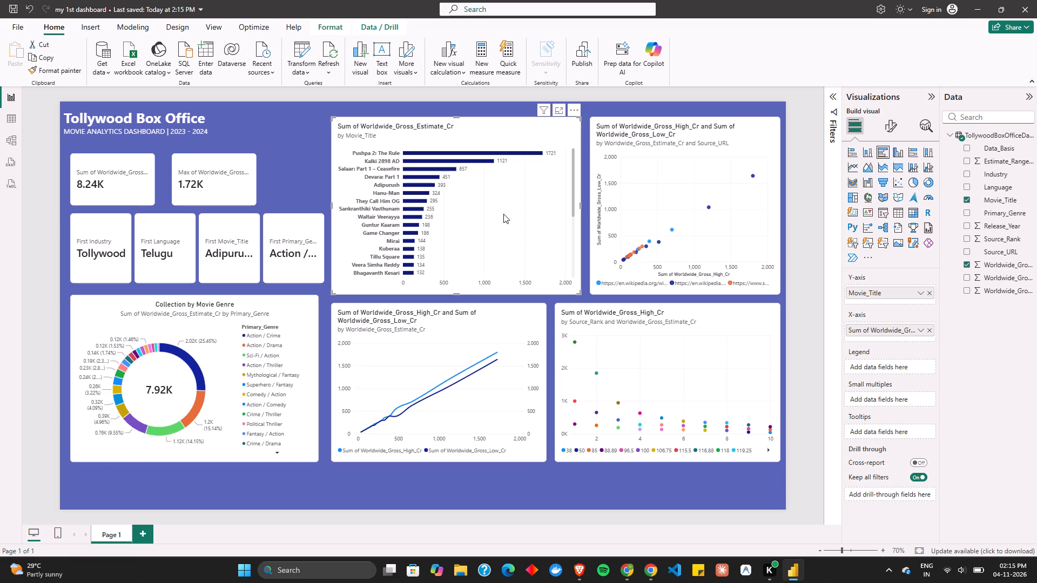
{"action": "key", "text": "ctrl+s"}
{"action": "key", "text": "ctrl+s"}
{"action": "key", "text": "ctrl+s"}
{"action": "key", "text": "ctrl+s"}
{"action": "key", "text": "ctrl+s"}
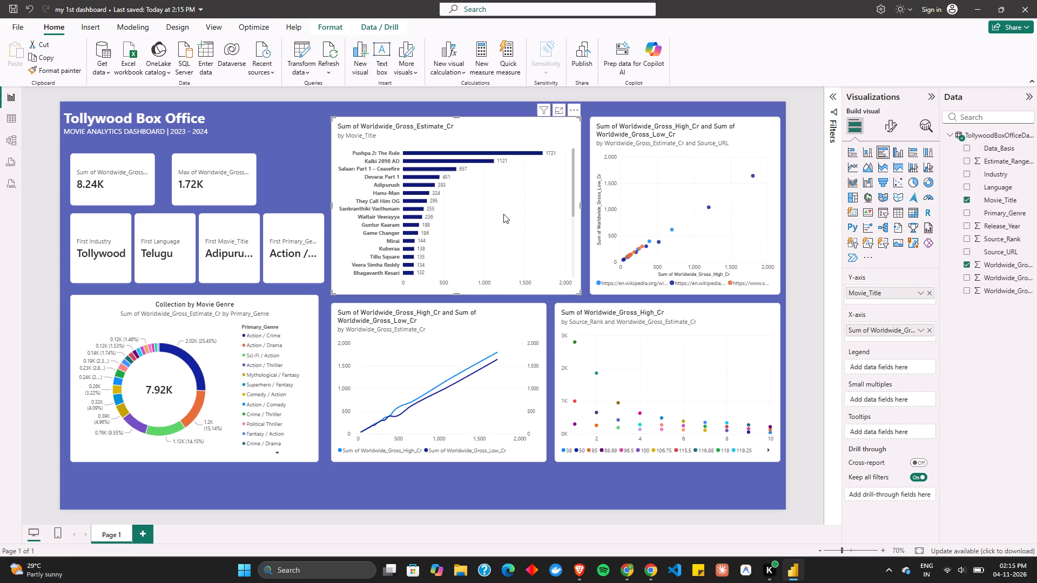
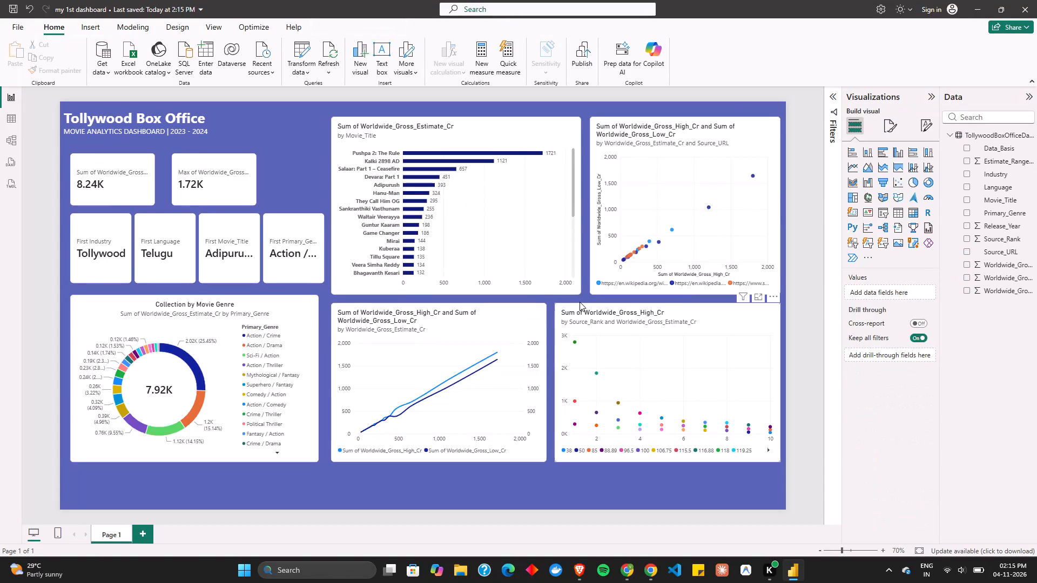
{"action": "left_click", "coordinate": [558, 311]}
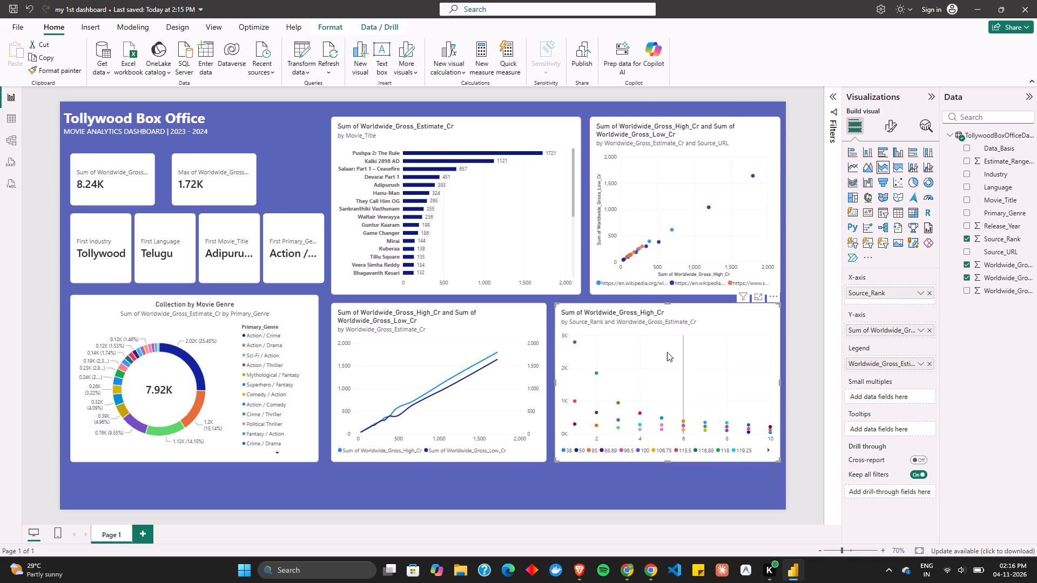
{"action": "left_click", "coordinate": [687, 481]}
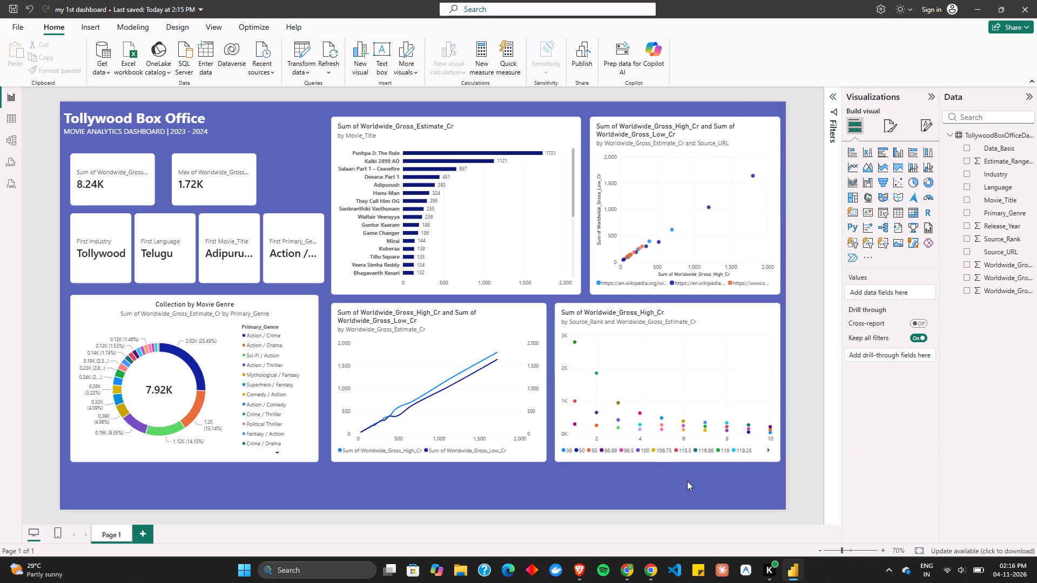
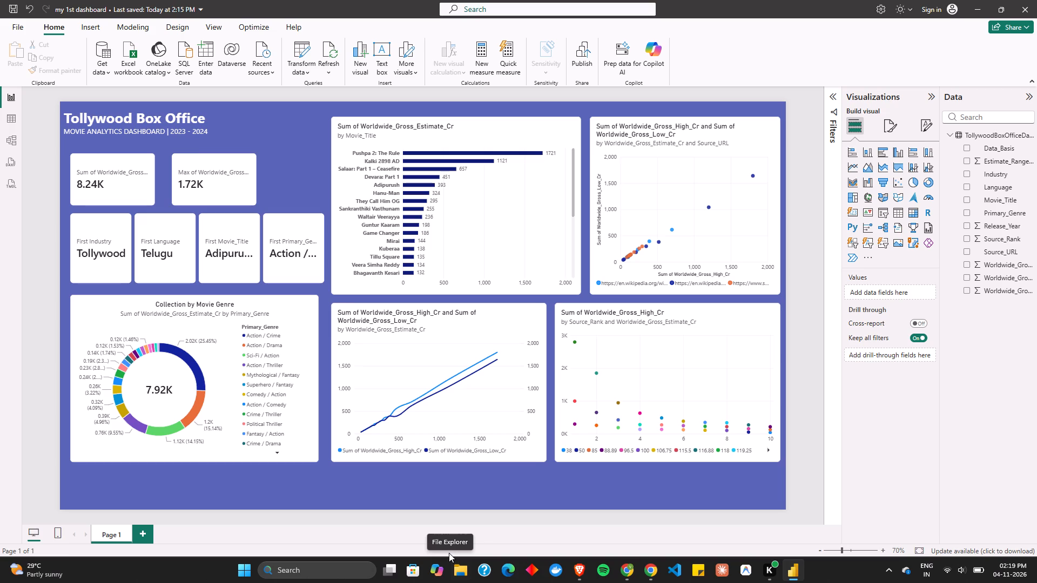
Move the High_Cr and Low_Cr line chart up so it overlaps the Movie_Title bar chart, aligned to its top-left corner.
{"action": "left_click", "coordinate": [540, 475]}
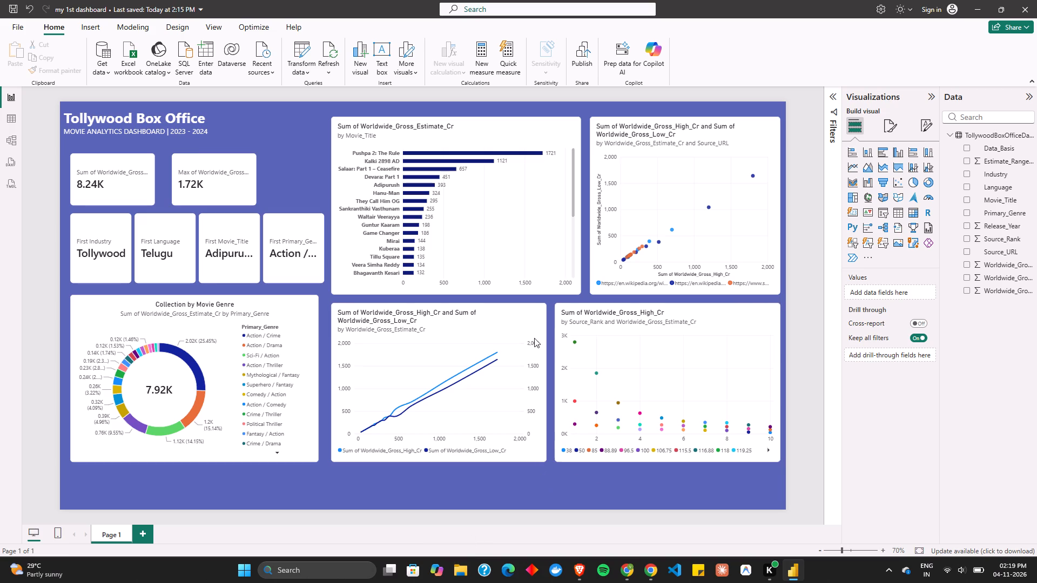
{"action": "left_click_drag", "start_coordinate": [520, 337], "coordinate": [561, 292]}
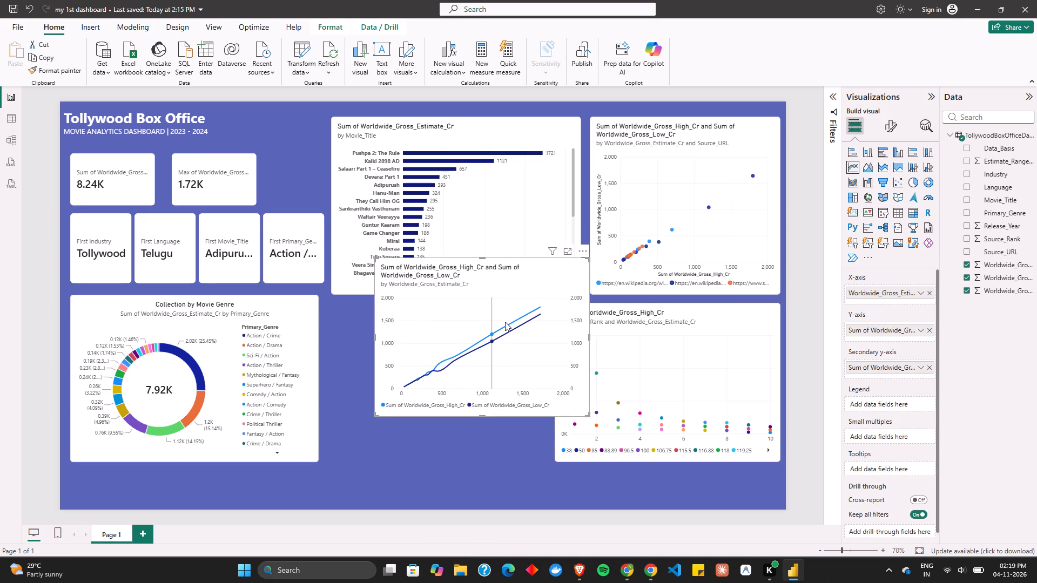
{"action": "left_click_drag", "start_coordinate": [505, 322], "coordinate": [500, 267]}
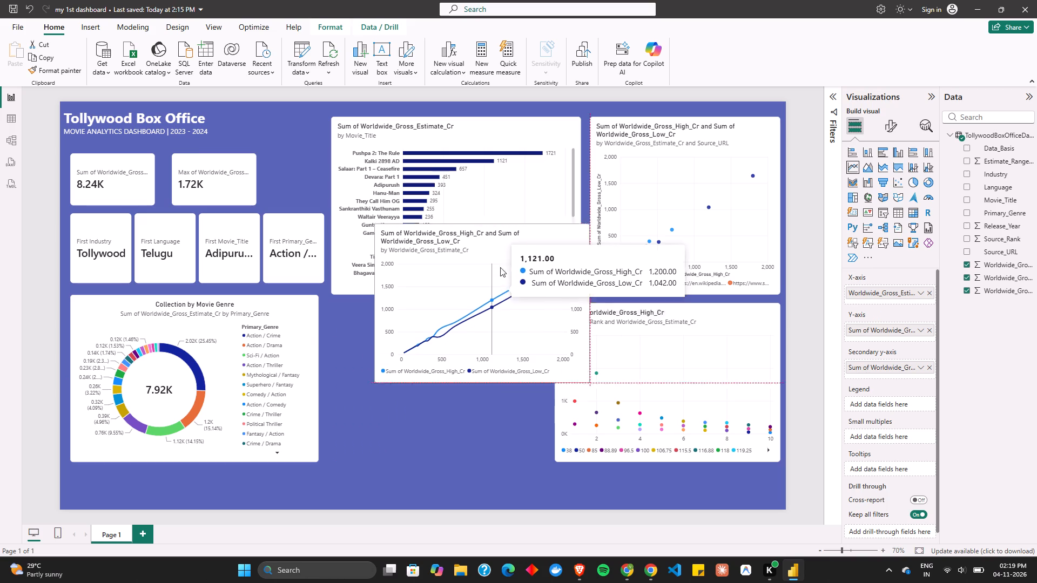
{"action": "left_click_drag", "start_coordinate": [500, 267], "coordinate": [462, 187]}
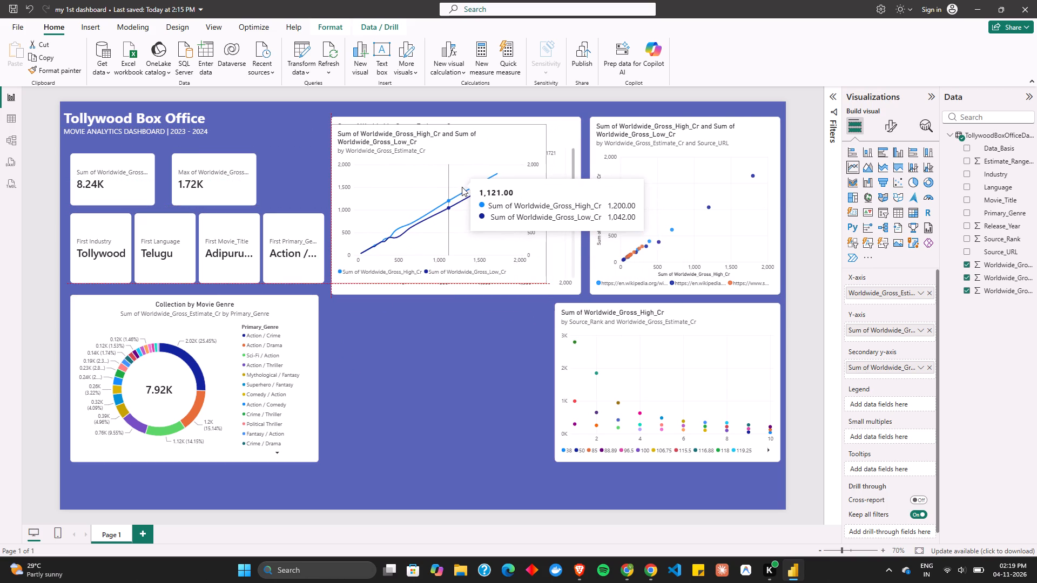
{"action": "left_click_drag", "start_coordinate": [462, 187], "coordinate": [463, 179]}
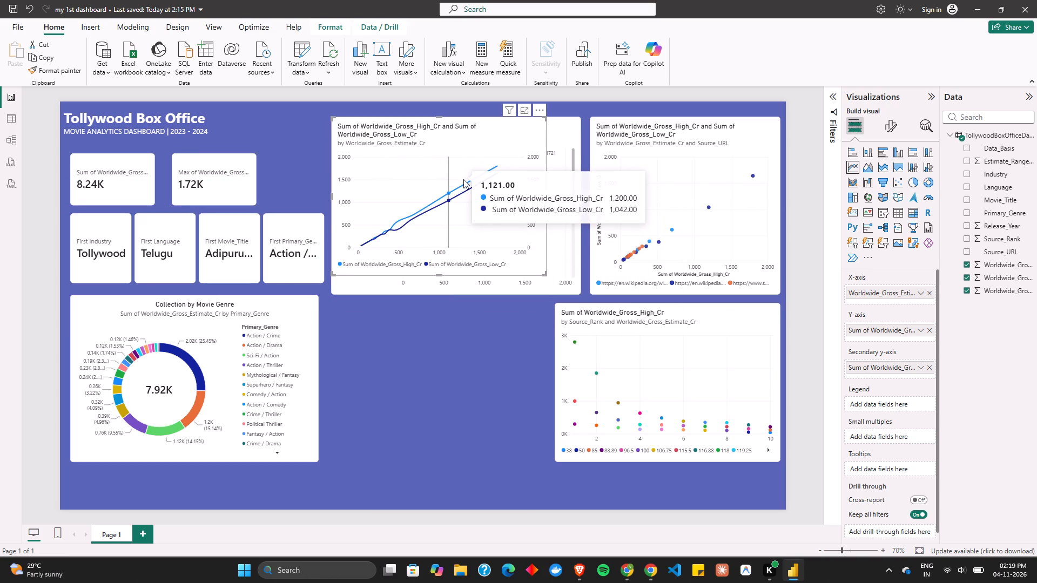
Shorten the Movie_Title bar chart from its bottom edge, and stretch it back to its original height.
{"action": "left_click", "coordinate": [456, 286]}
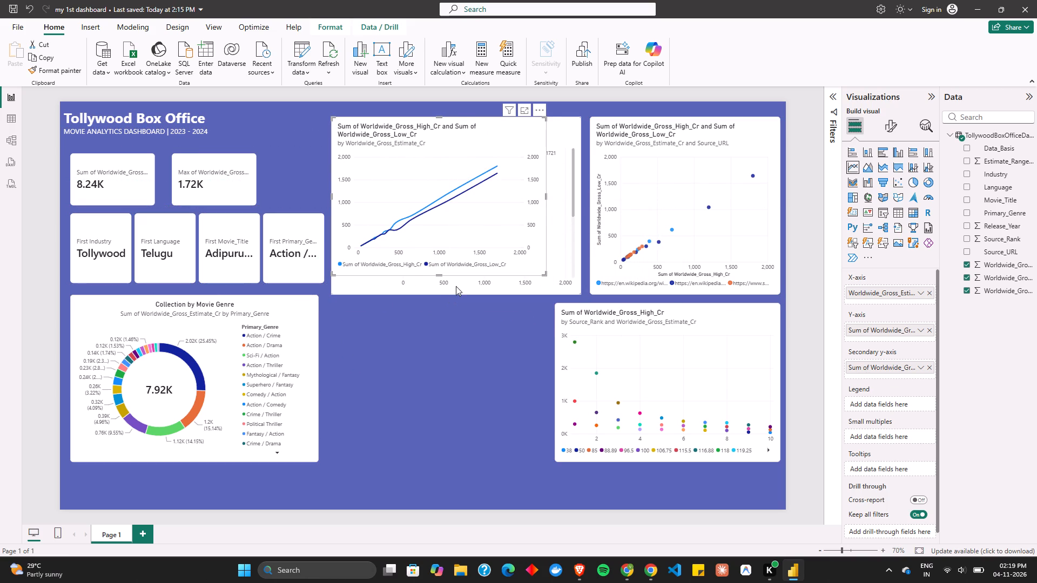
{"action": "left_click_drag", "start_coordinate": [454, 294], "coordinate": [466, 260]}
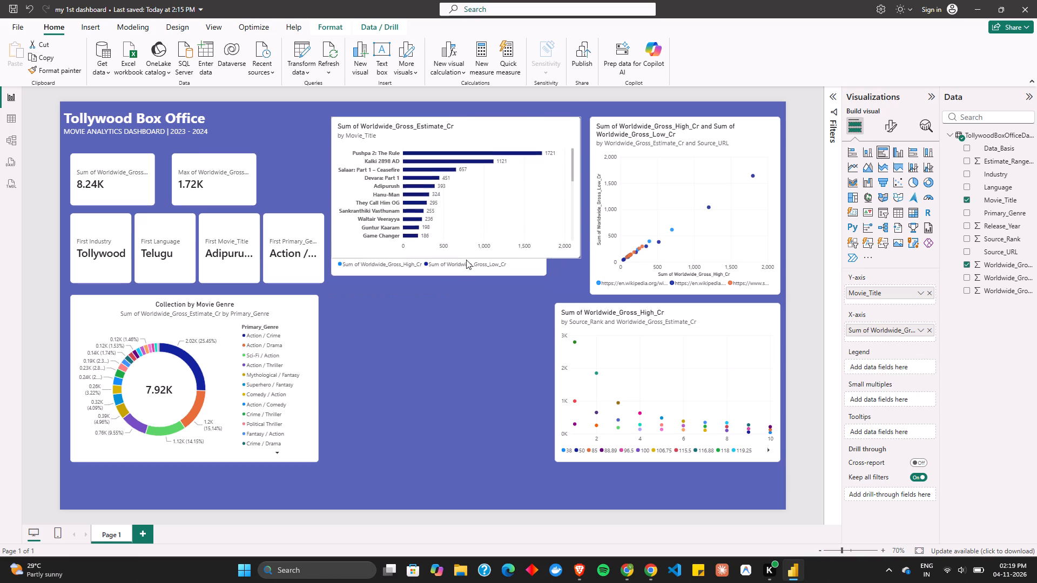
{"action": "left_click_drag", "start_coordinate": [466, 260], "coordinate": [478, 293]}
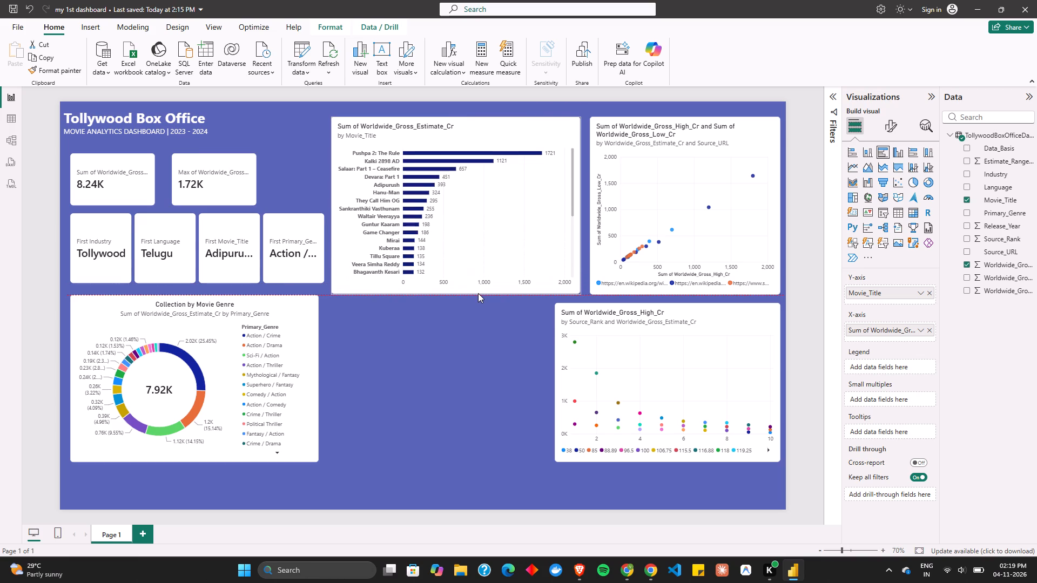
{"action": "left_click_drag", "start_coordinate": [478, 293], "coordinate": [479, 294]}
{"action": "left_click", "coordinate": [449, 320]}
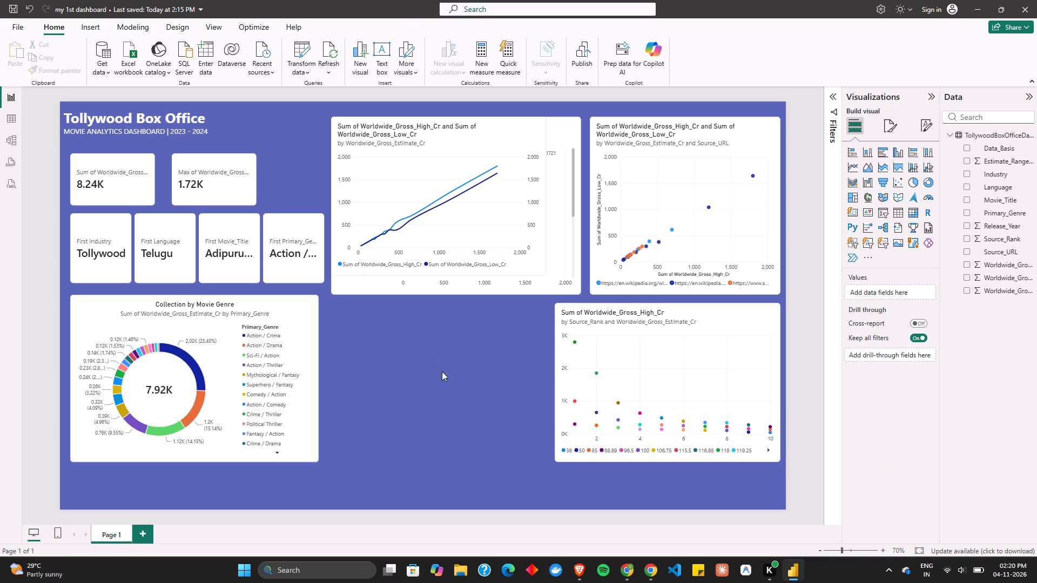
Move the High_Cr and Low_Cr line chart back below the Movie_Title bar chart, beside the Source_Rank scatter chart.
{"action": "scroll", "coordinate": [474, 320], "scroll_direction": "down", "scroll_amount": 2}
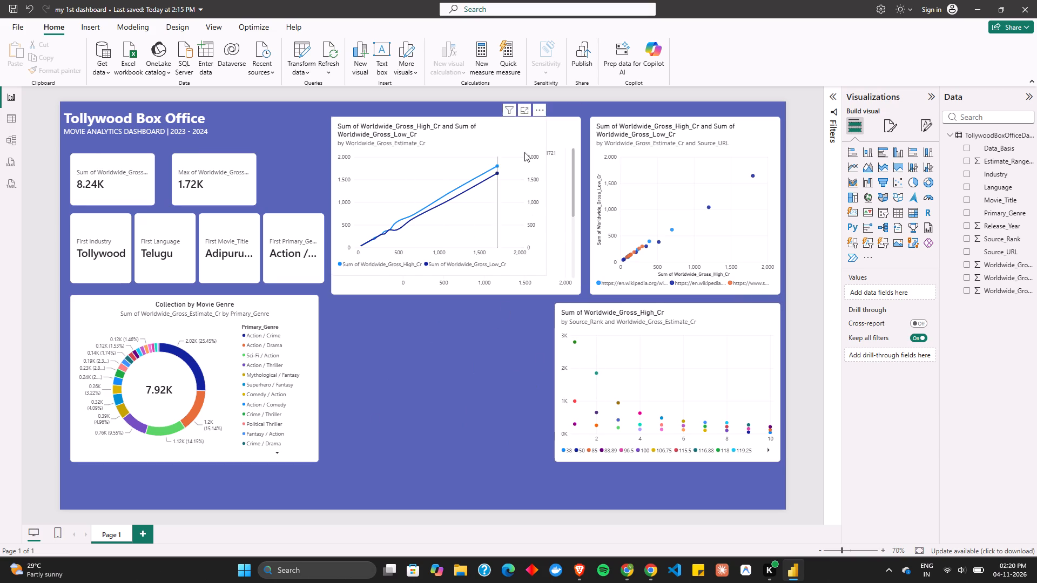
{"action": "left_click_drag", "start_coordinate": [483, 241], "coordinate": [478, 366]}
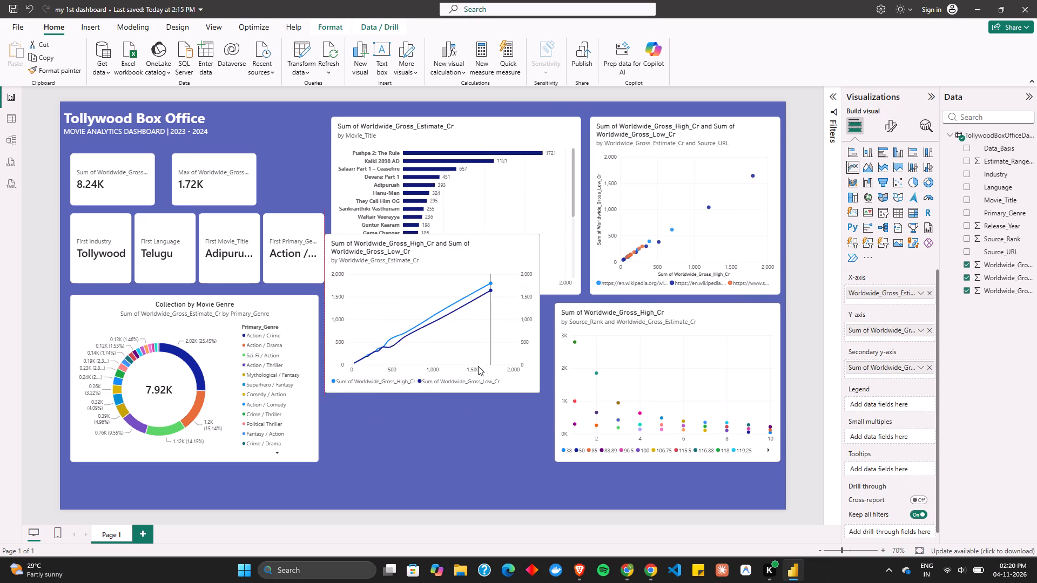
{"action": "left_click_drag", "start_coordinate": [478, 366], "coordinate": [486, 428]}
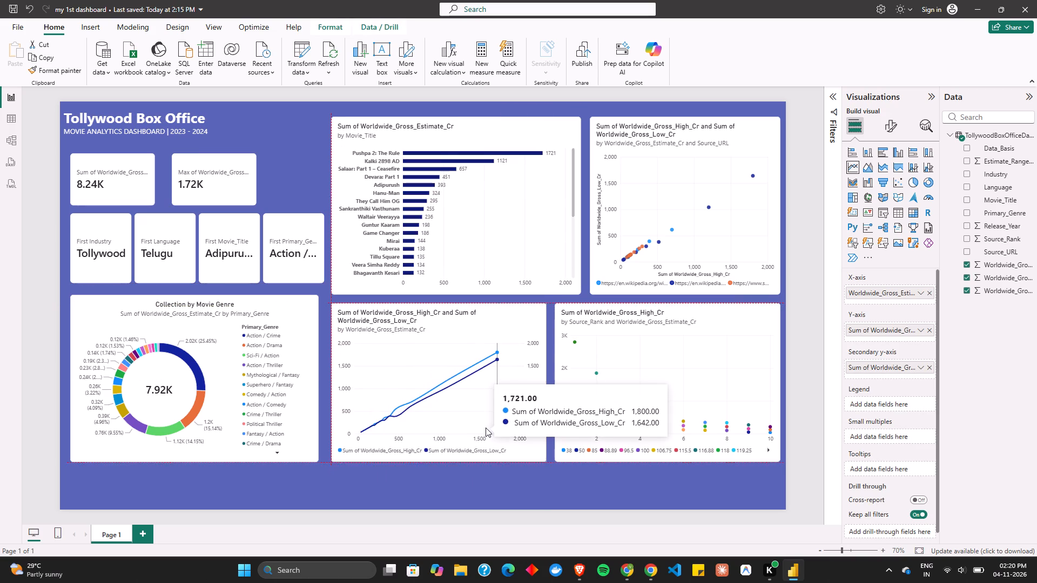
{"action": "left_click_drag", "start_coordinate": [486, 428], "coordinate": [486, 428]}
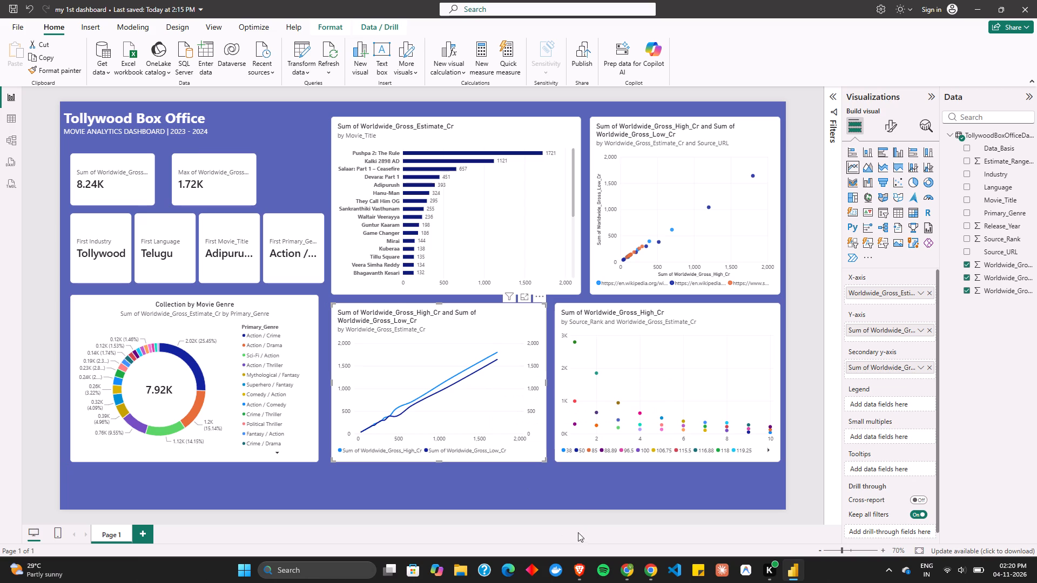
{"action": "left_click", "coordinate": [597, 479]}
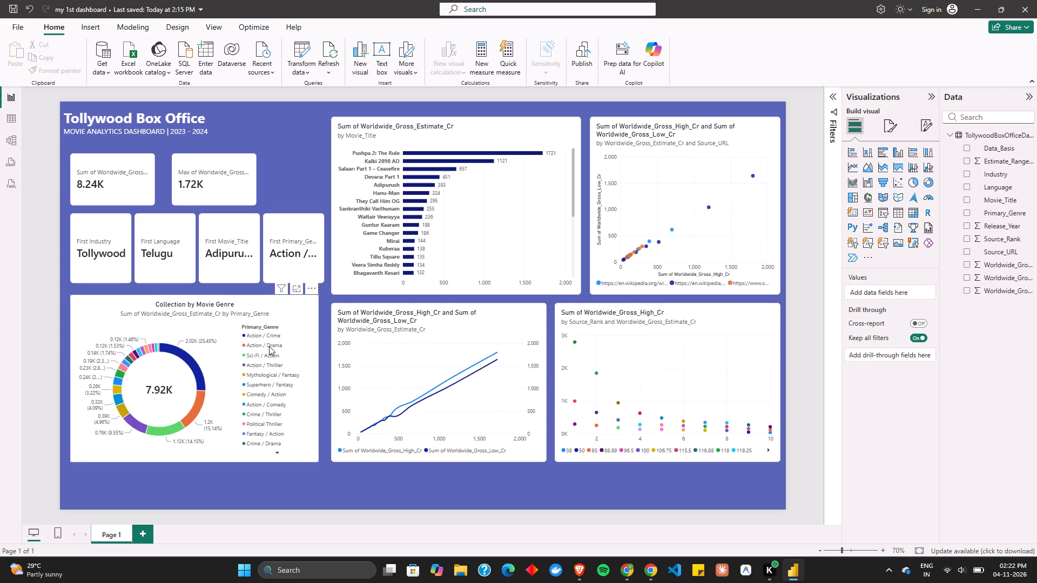
Examine the remaining genres in the Collection by Movie Genre donut's legend and return to its first entries.
{"action": "scroll", "coordinate": [271, 404], "scroll_direction": "down", "scroll_amount": 1}
{"action": "left_click", "coordinate": [274, 451]}
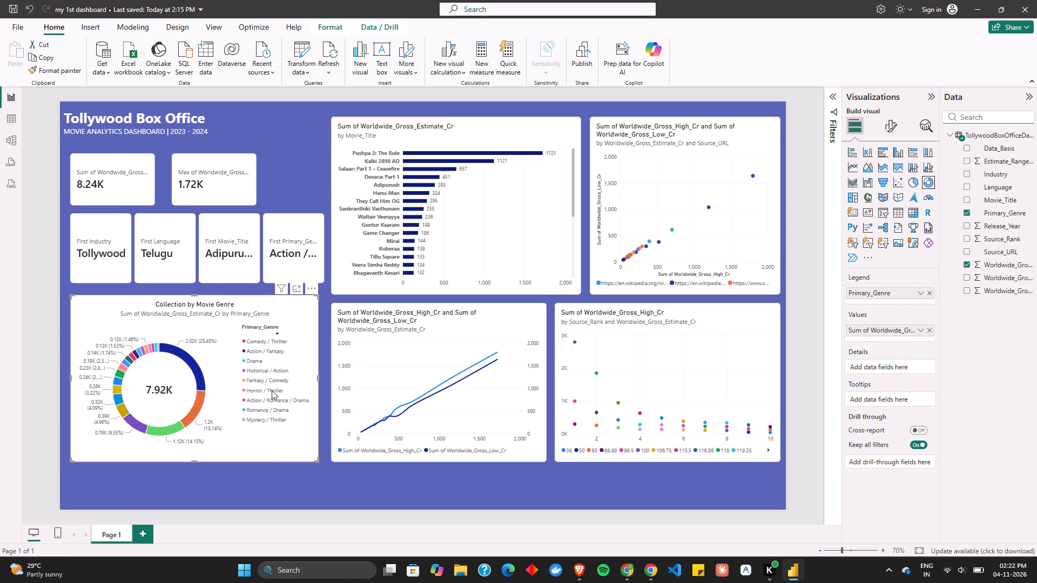
{"action": "left_click", "coordinate": [276, 333]}
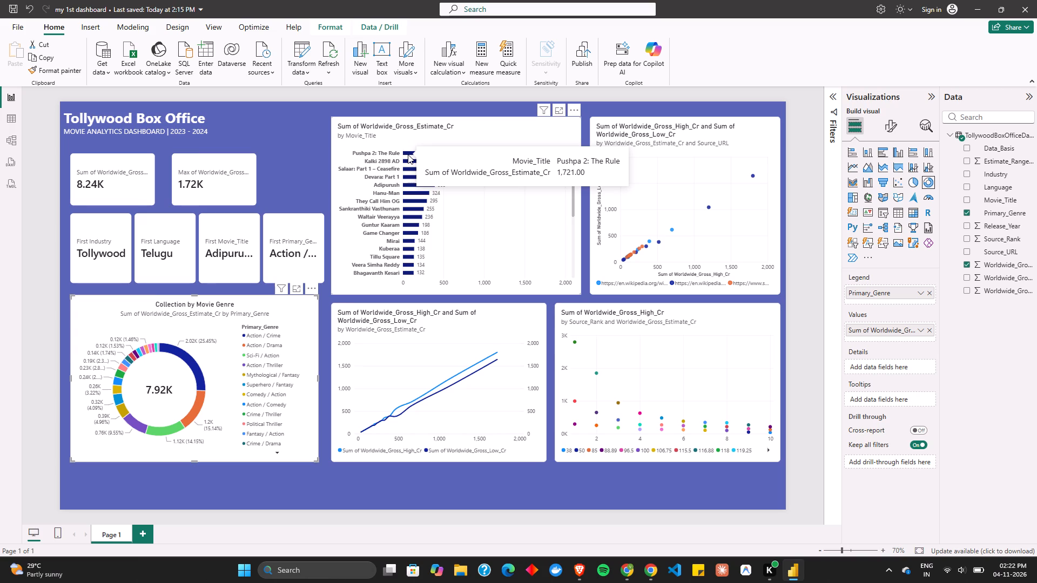
Look over the lower-grossing movies in the Movie_Title bar chart and return to its top entries.
{"action": "left_click", "coordinate": [472, 229]}
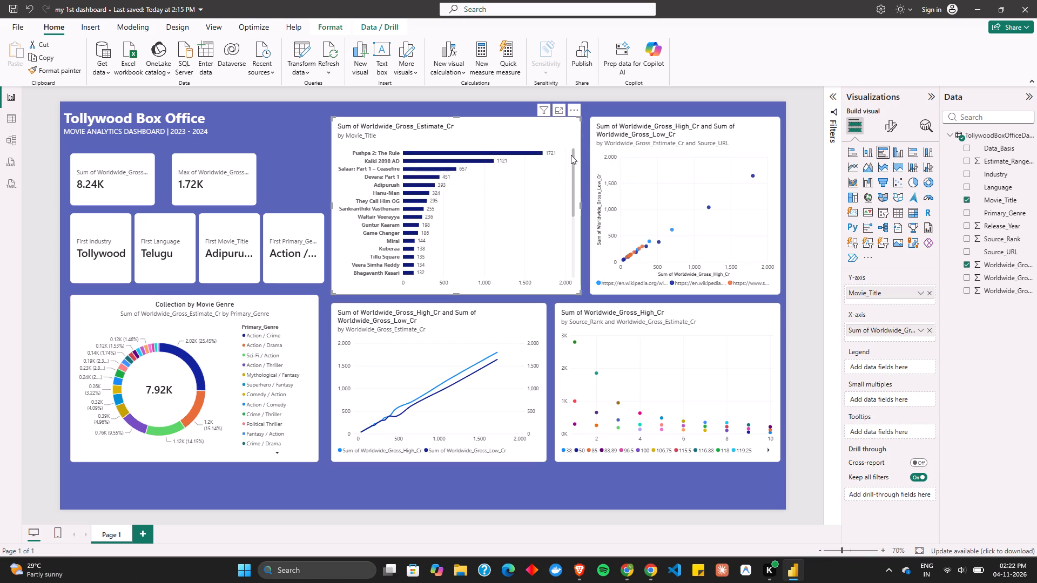
{"action": "left_click_drag", "start_coordinate": [575, 165], "coordinate": [574, 259]}
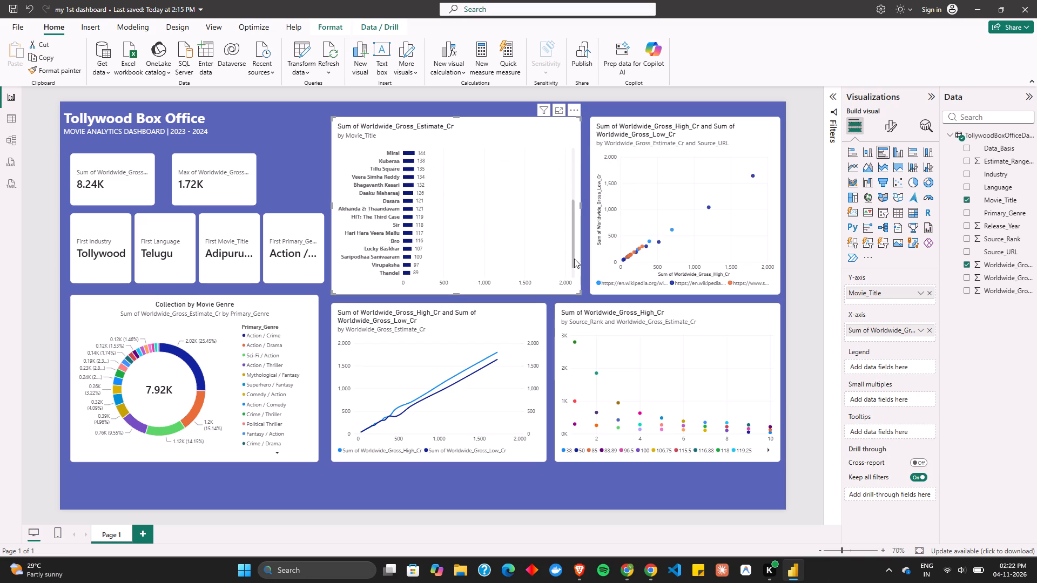
{"action": "left_click_drag", "start_coordinate": [574, 259], "coordinate": [576, 132]}
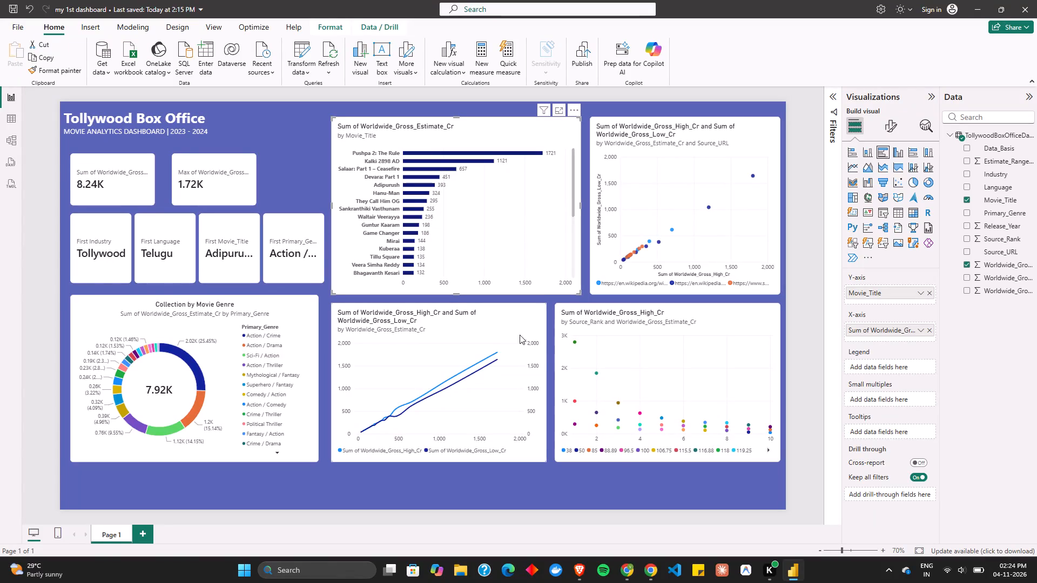
Select the card showing first industry, language, title and genre, and examine the Movie_Title bar chart's full list of films.
{"action": "double_click", "coordinate": [295, 244]}
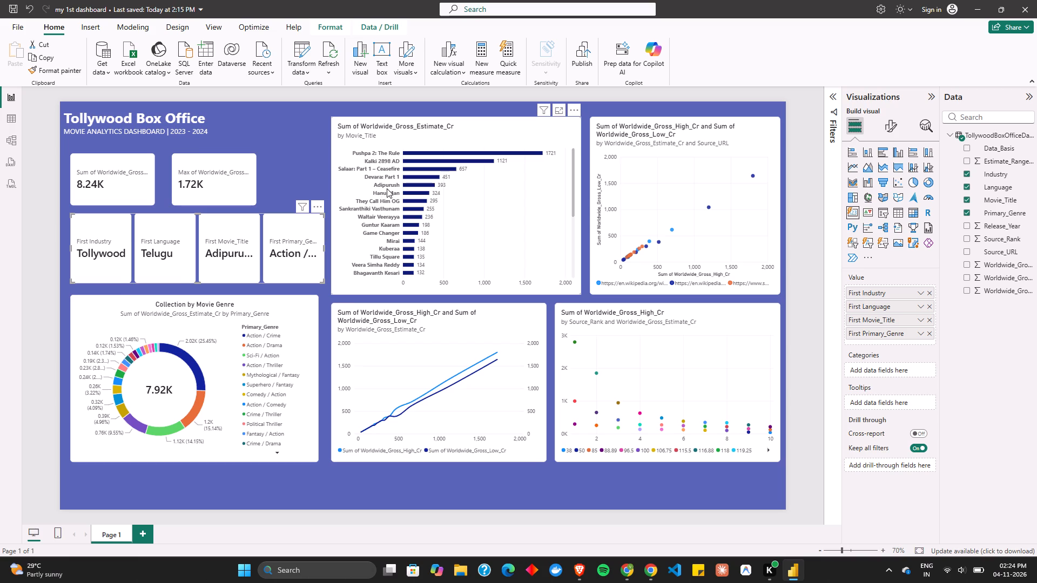
{"action": "scroll", "coordinate": [383, 212], "scroll_direction": "down", "scroll_amount": 1}
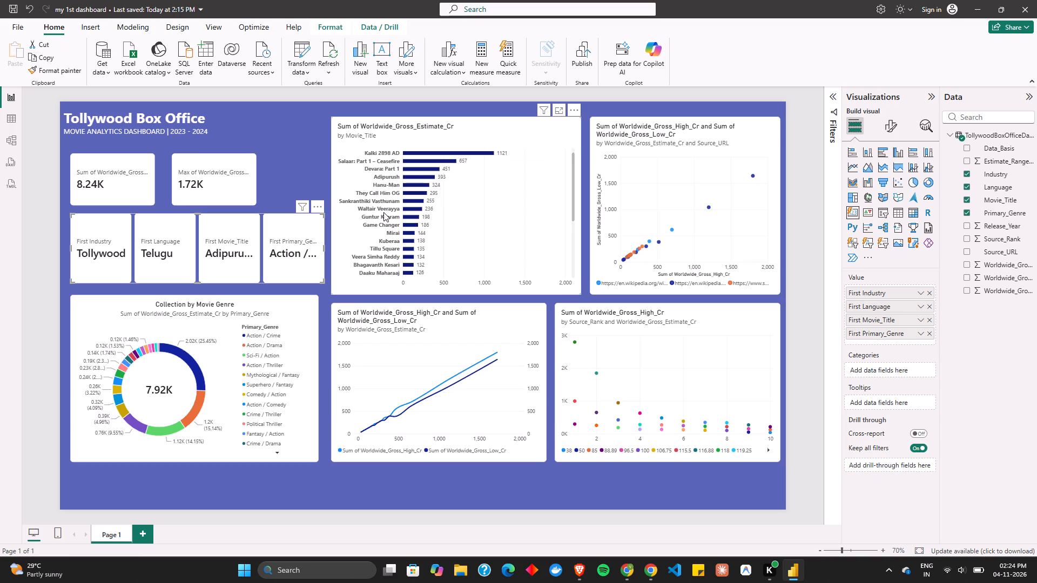
{"action": "scroll", "coordinate": [383, 212], "scroll_direction": "down", "scroll_amount": 1}
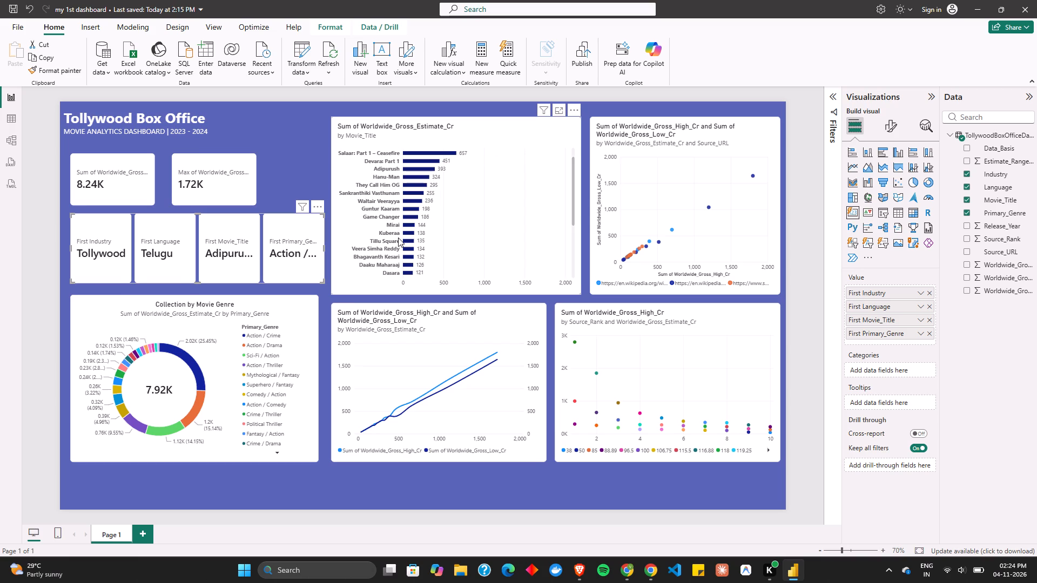
{"action": "scroll", "coordinate": [399, 250], "scroll_direction": "down", "scroll_amount": 1}
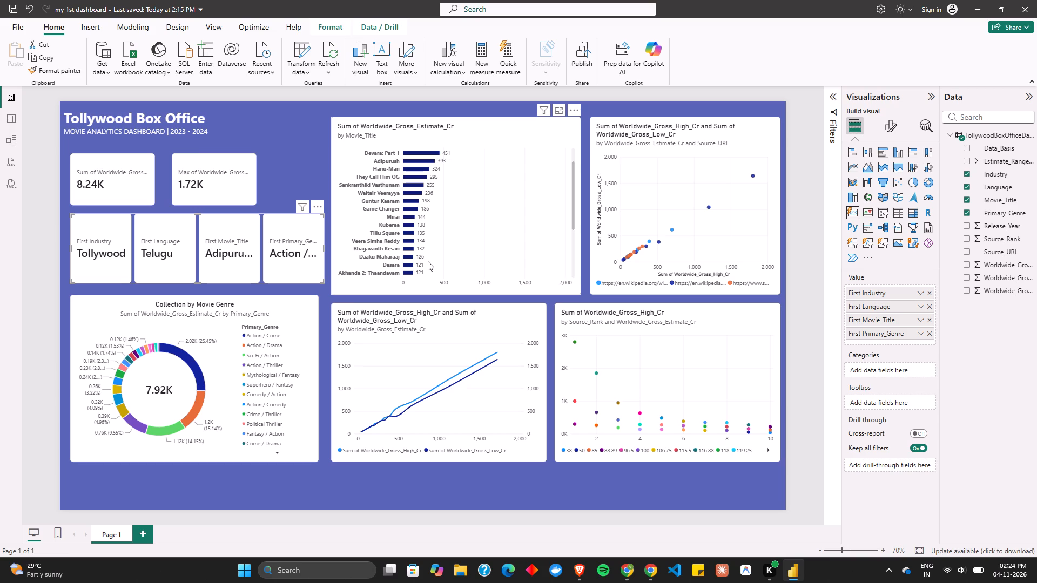
{"action": "scroll", "coordinate": [428, 261], "scroll_direction": "down", "scroll_amount": 1}
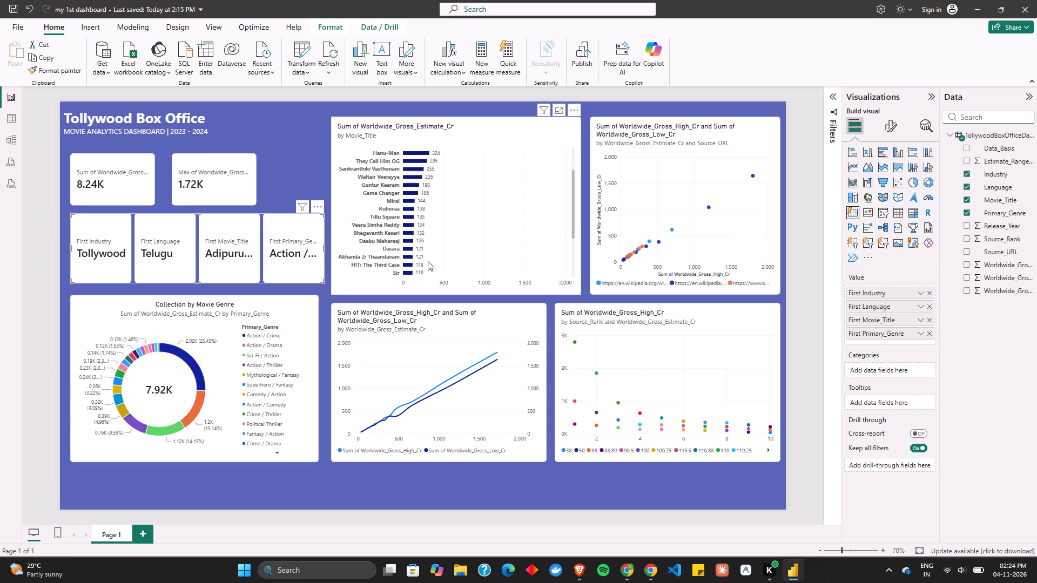
{"action": "scroll", "coordinate": [428, 261], "scroll_direction": "down", "scroll_amount": 2}
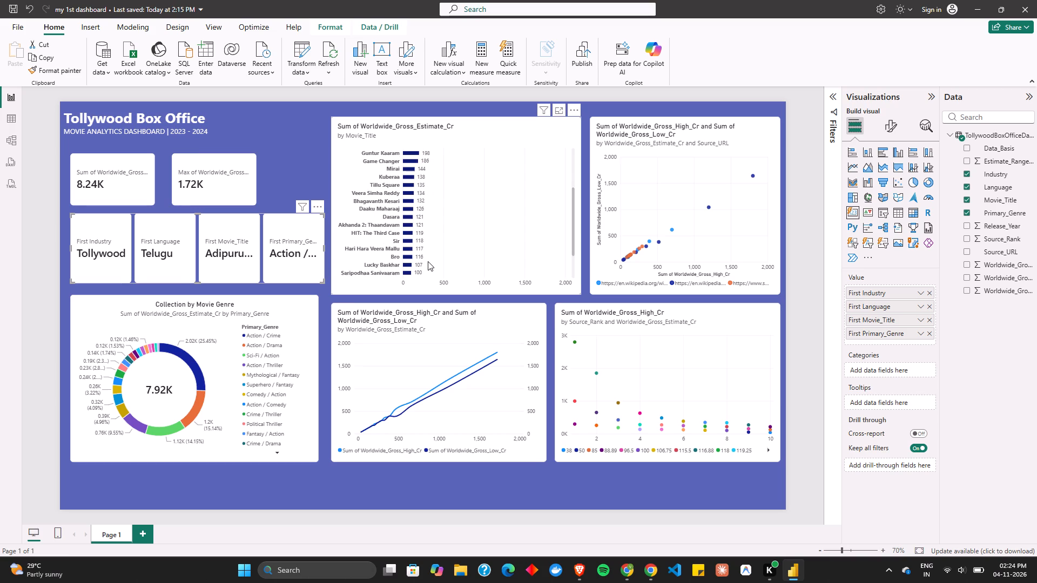
{"action": "scroll", "coordinate": [428, 261], "scroll_direction": "down", "scroll_amount": 2}
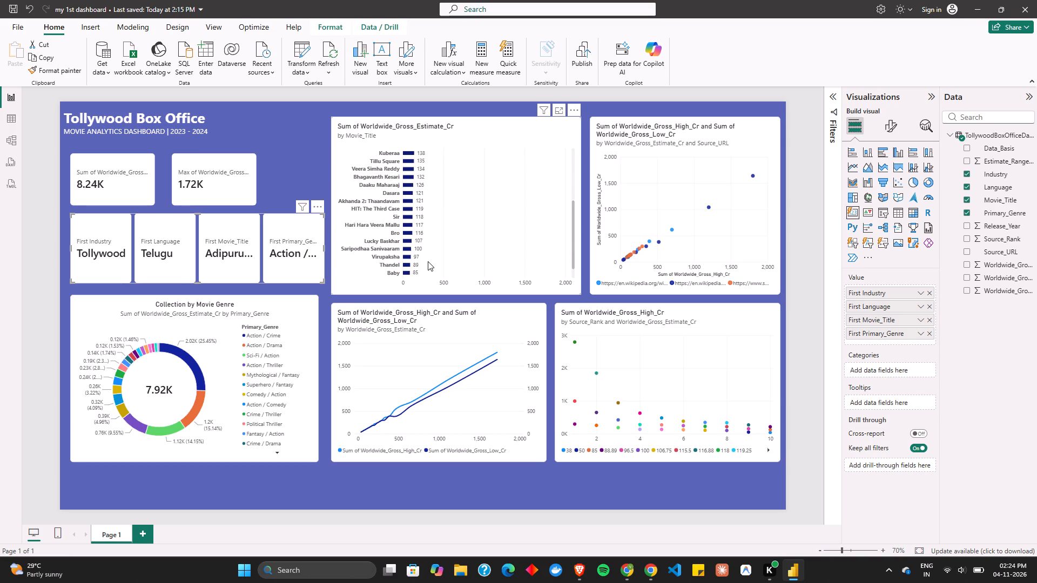
{"action": "scroll", "coordinate": [428, 261], "scroll_direction": "down", "scroll_amount": 2}
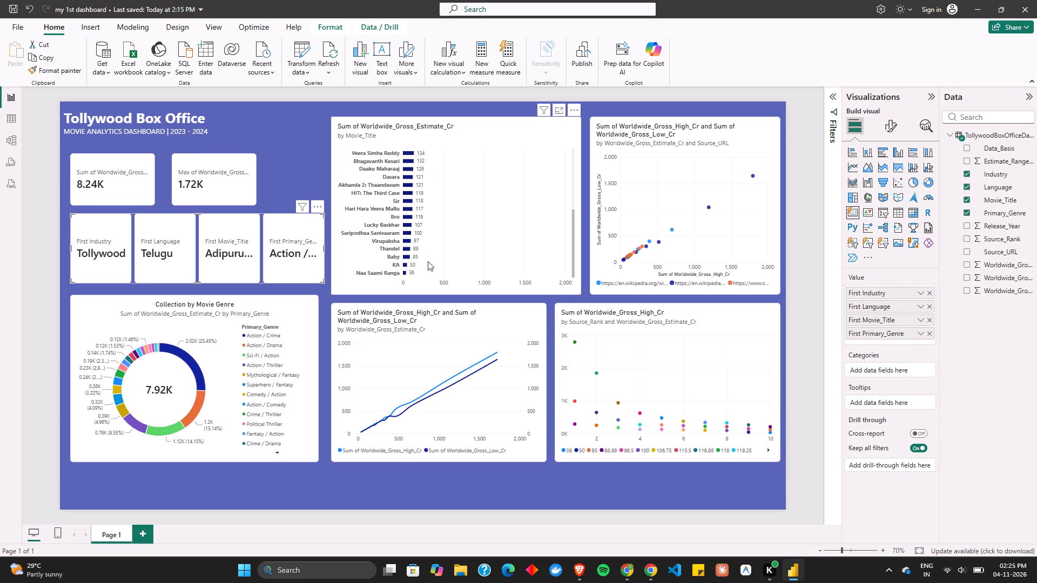
{"action": "scroll", "coordinate": [428, 261], "scroll_direction": "down", "scroll_amount": 4}
{"action": "scroll", "coordinate": [428, 261], "scroll_direction": "up", "scroll_amount": 6}
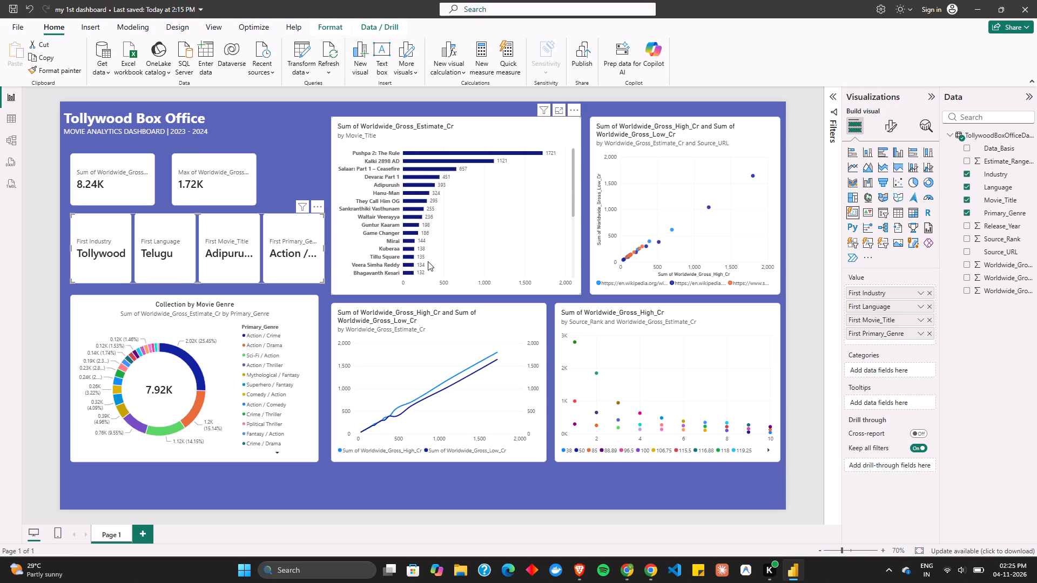
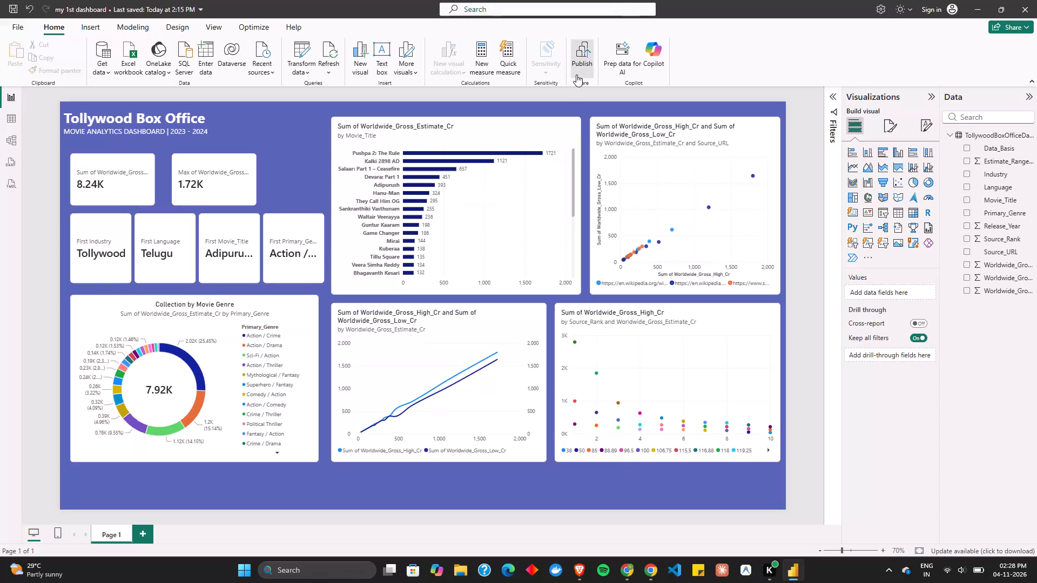
Start publishing the Tollywood Box Office dashboard report.
{"action": "left_click", "coordinate": [575, 122]}
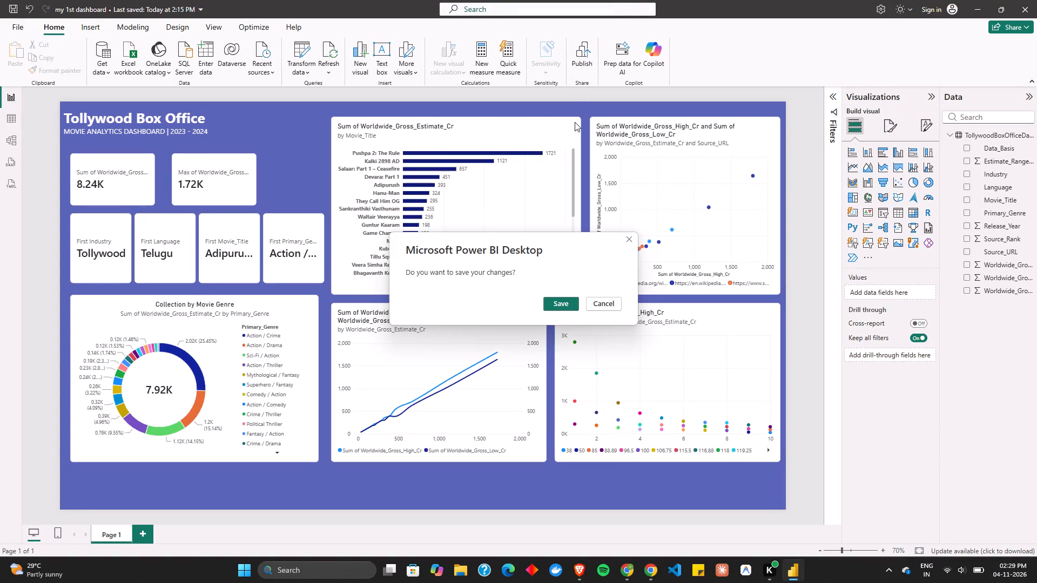
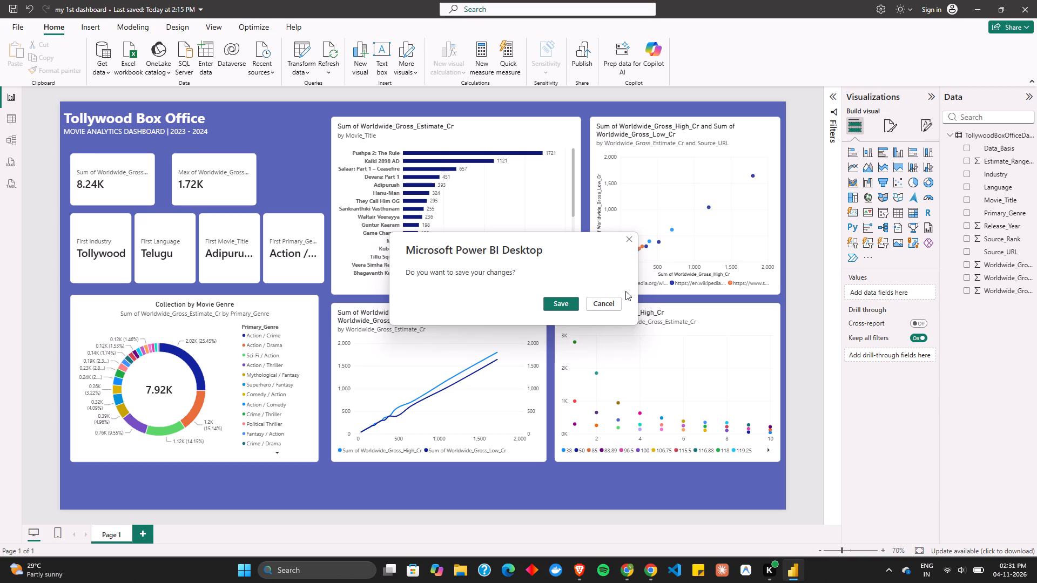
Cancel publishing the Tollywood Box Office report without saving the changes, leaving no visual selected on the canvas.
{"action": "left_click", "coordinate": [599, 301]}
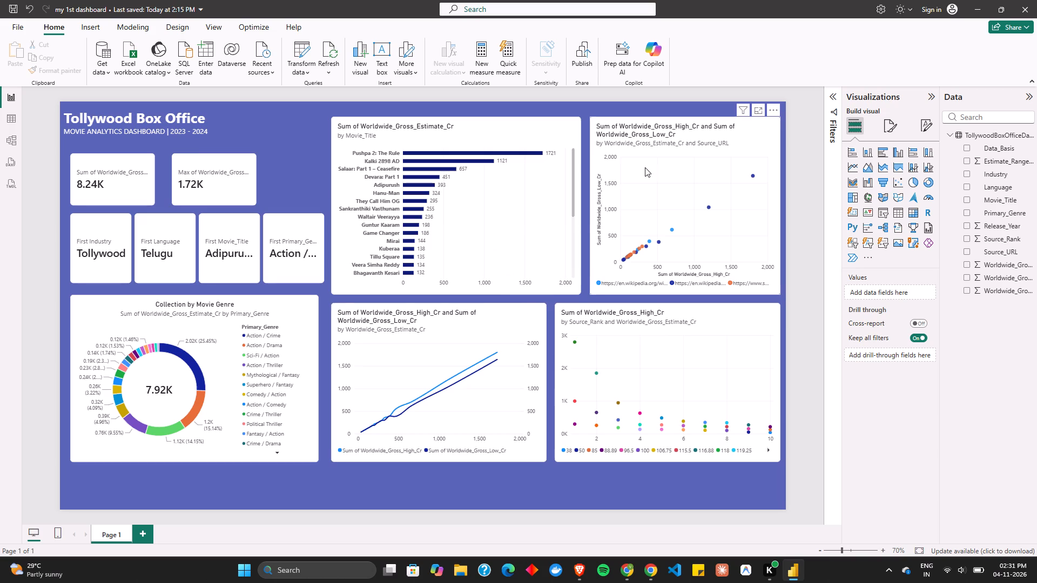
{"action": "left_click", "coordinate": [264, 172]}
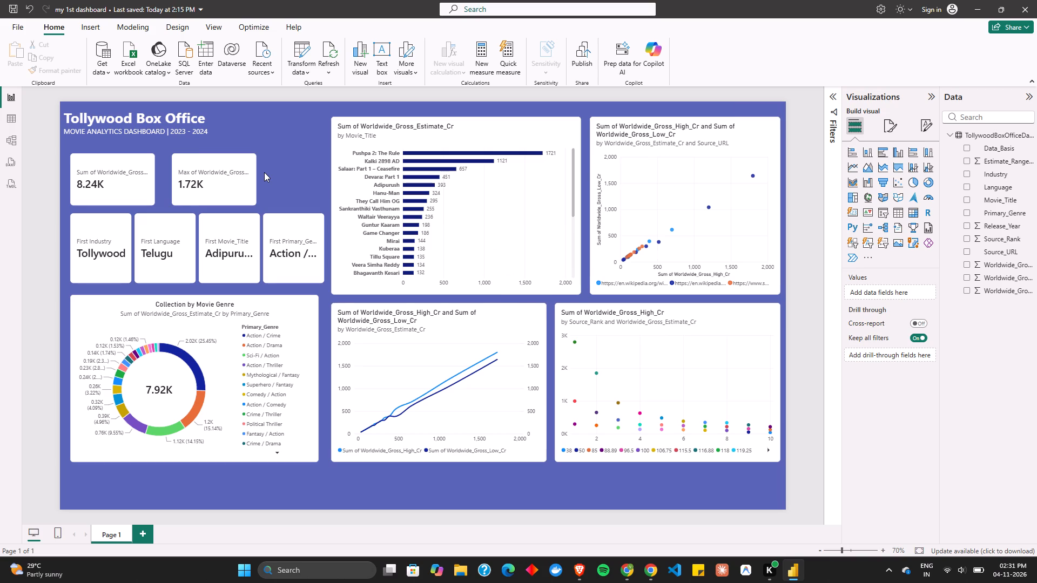
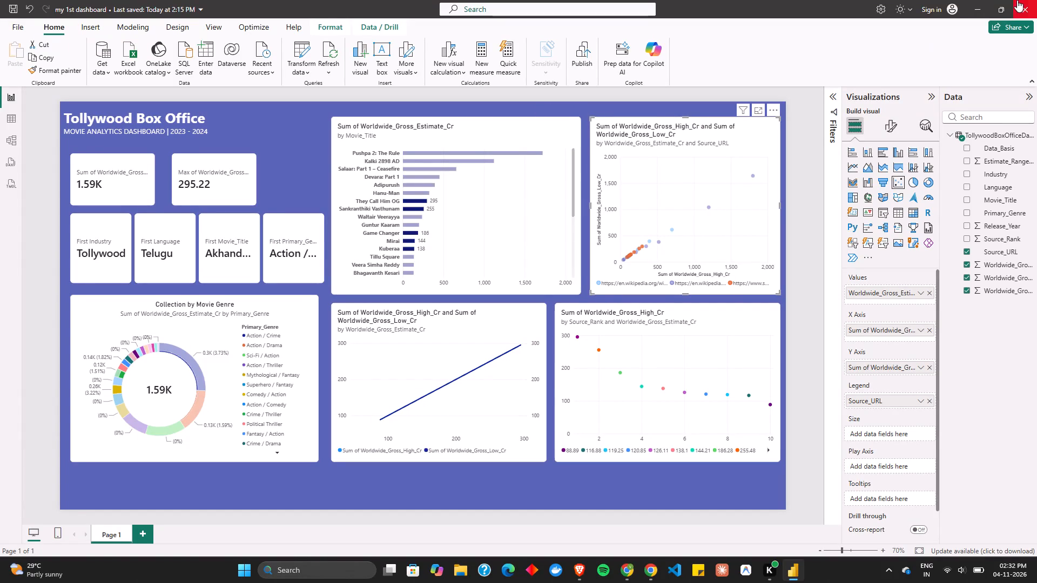
Save the current Tollywood Box Office dashboard report under its existing file name.
{"action": "key", "text": "ctrl+s"}
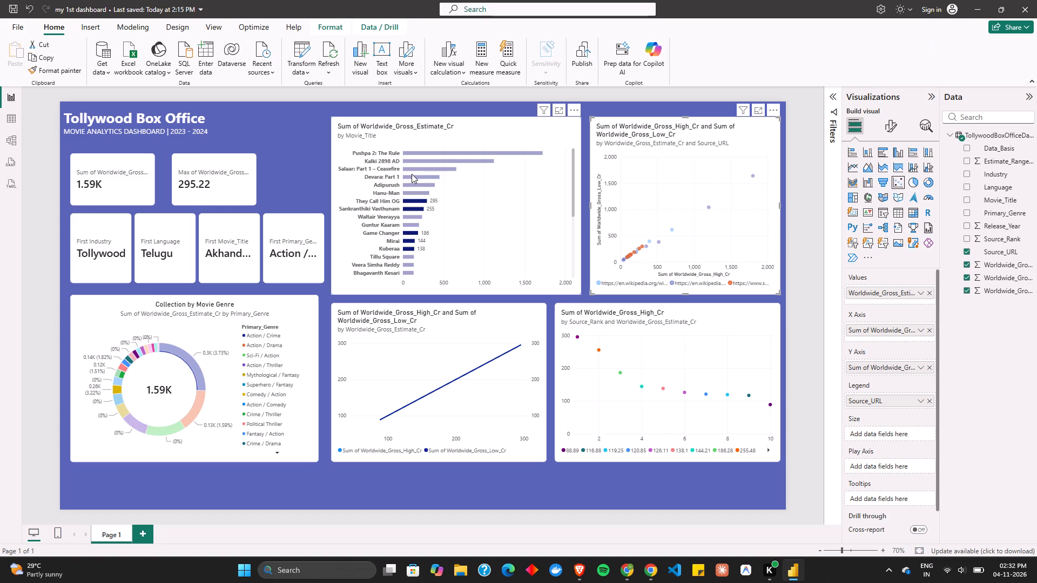